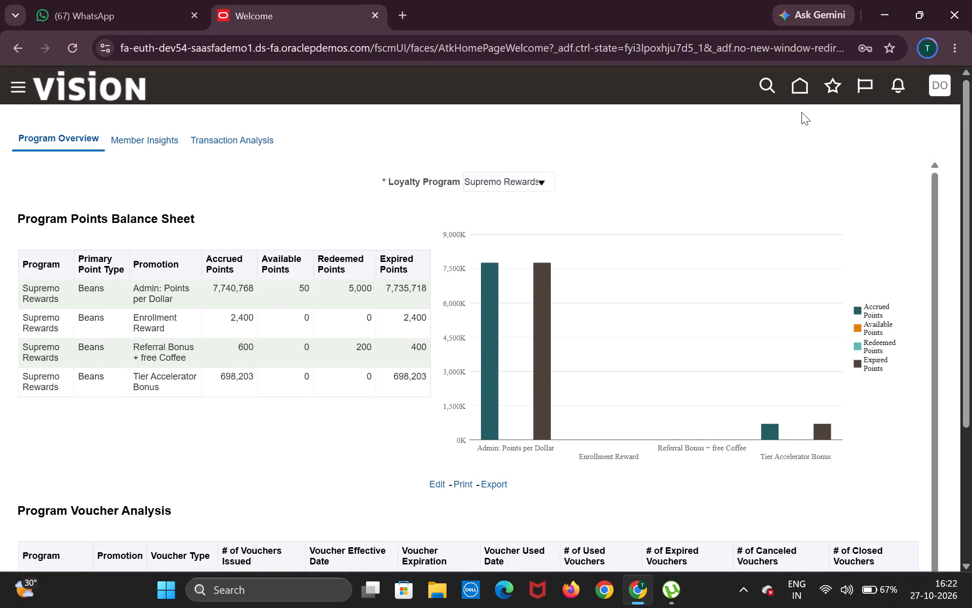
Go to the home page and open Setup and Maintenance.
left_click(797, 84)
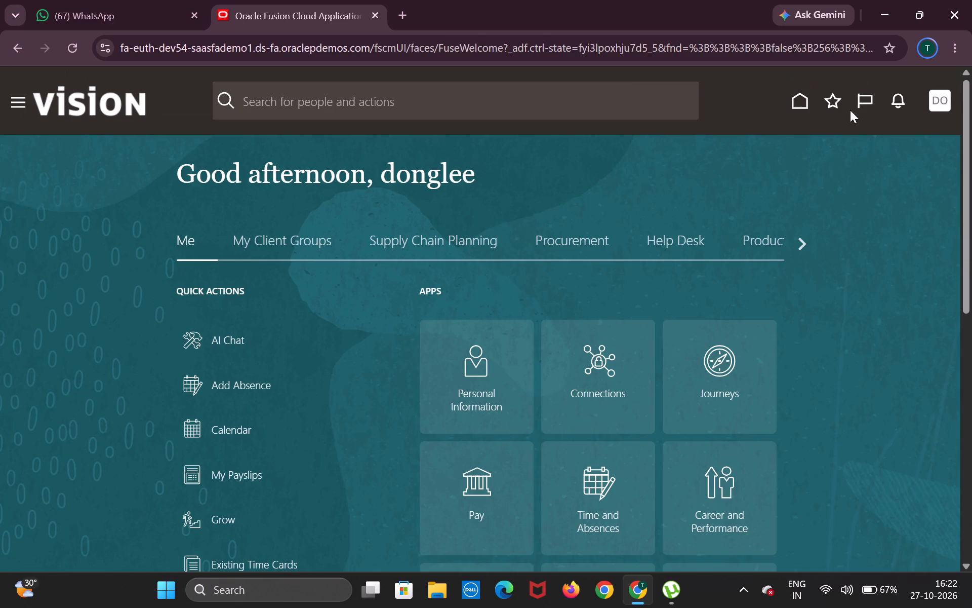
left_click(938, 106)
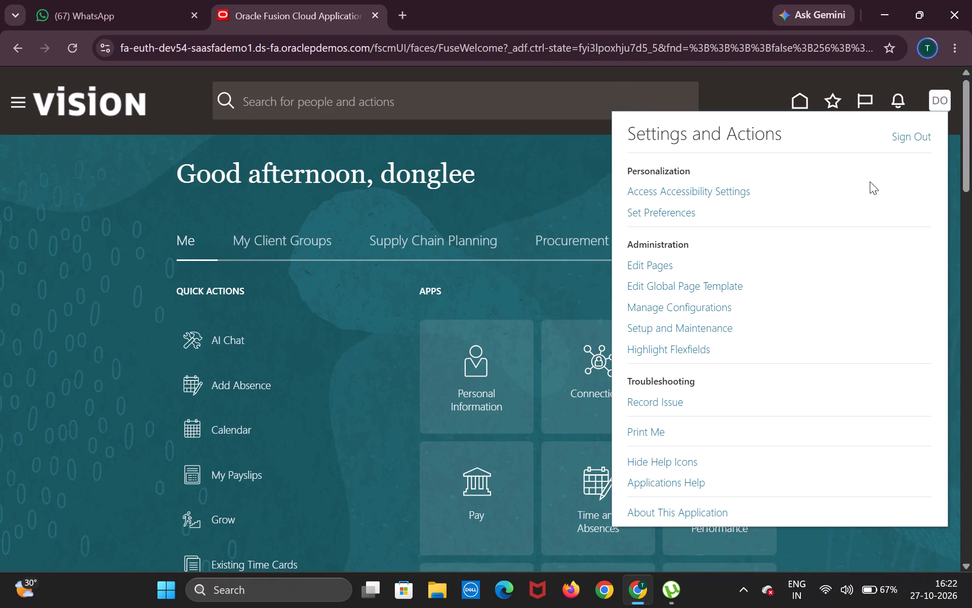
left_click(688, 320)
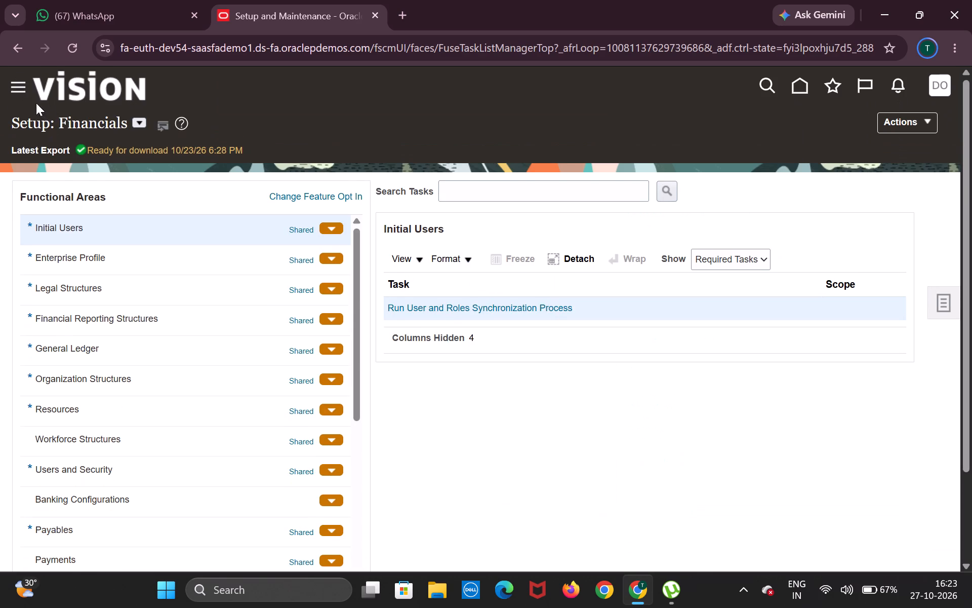
Open the Journals work area under General Accounting.
left_click(21, 92)
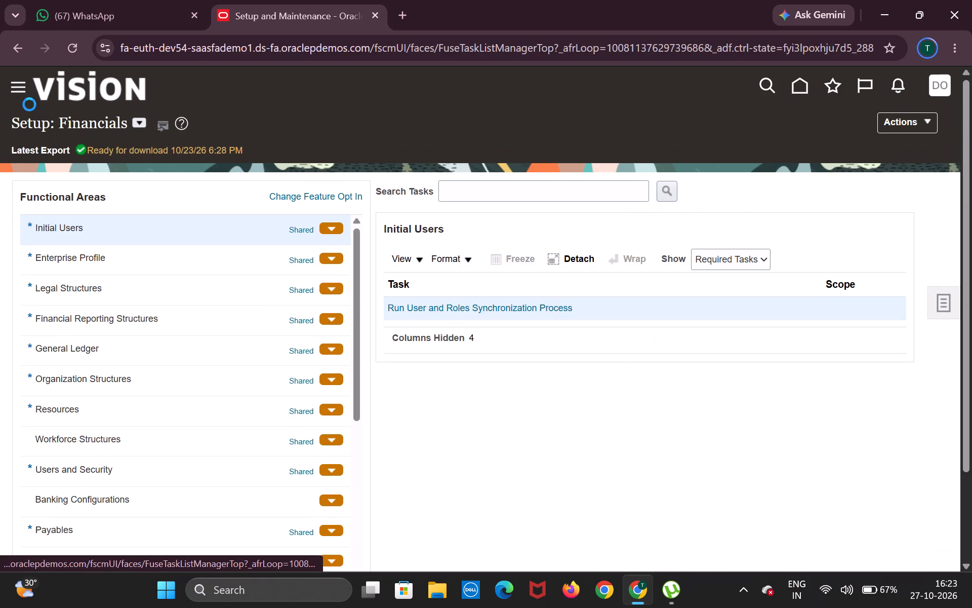
scroll(285, 351, "down", 4)
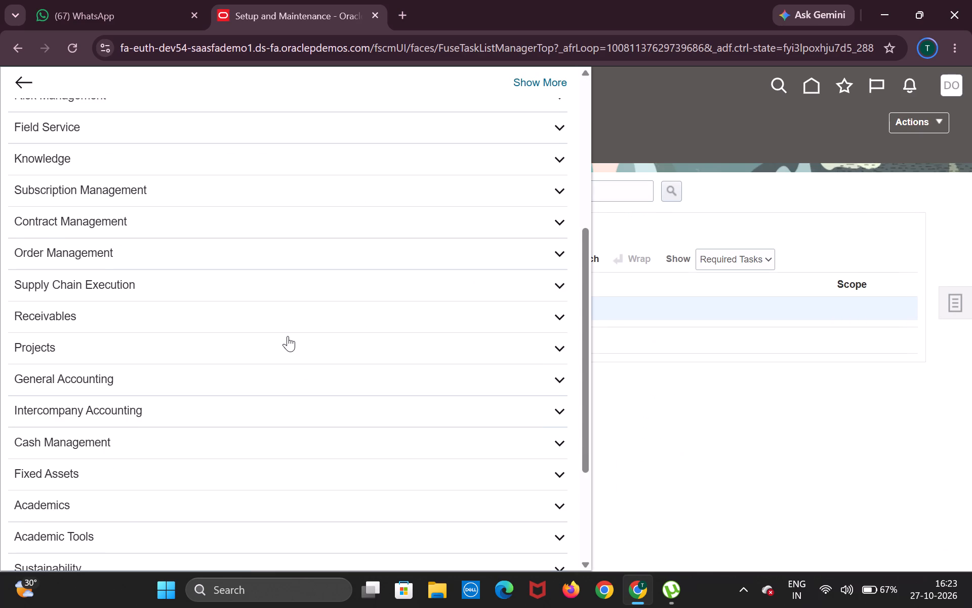
left_click(298, 369)
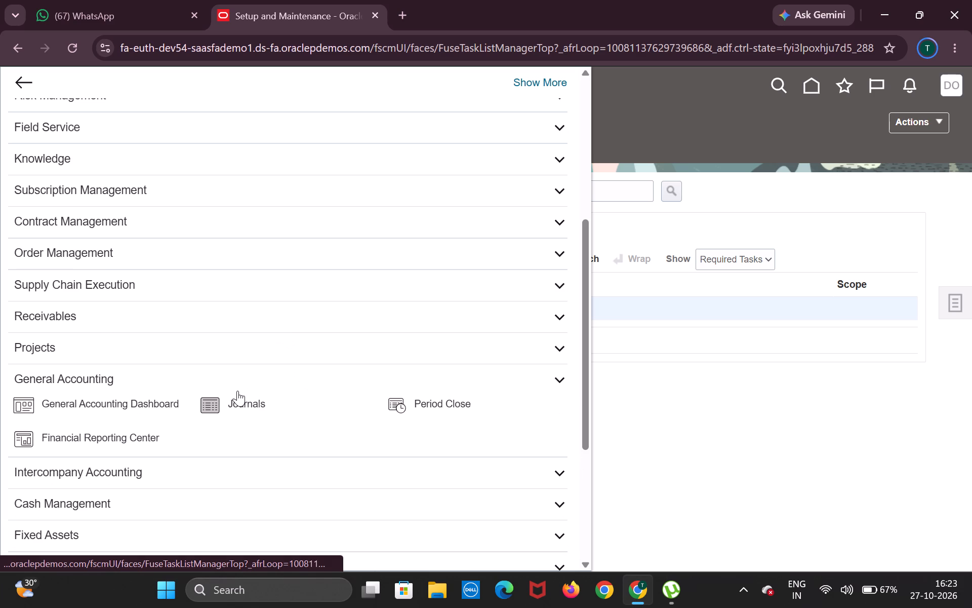
left_click(237, 391)
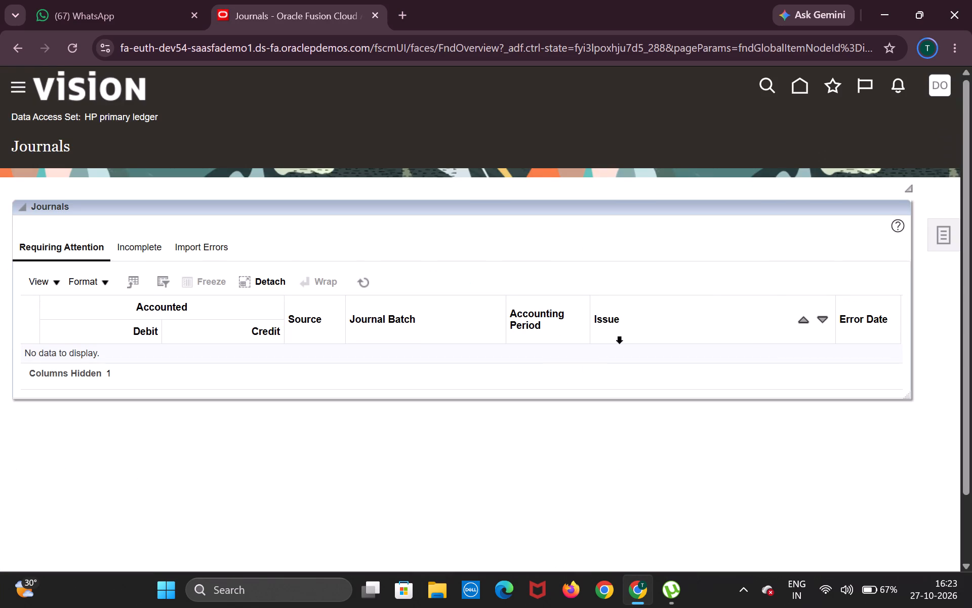
left_click(951, 243)
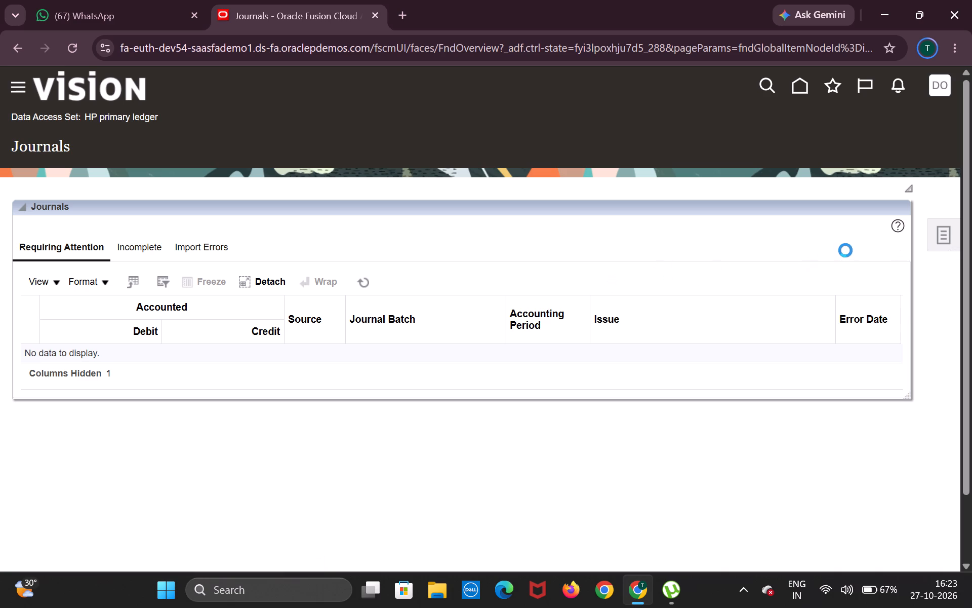
left_click(714, 234)
Remove all of today's JournalEntry spreadsheets from the browser's download history.
key("ctrl+j")
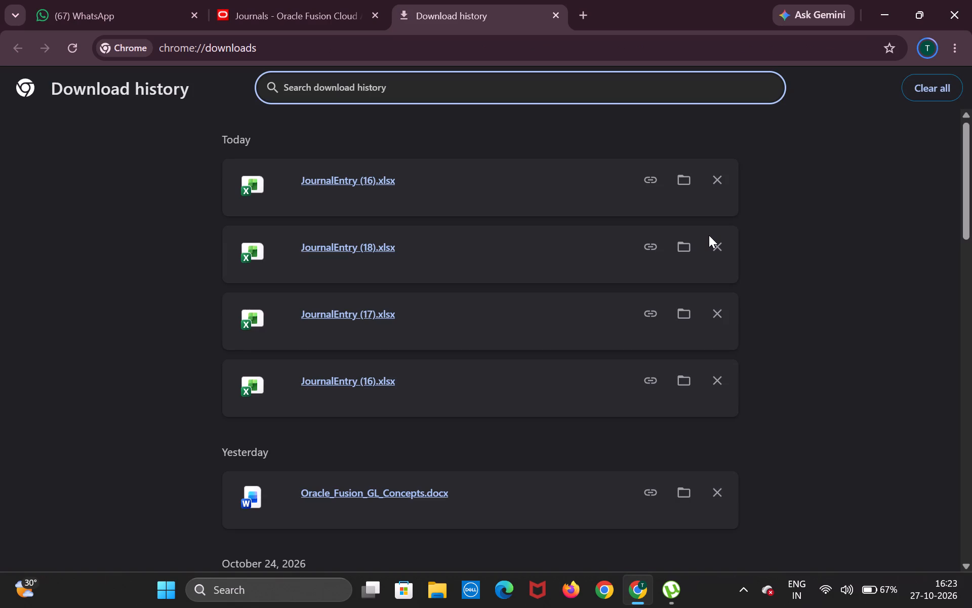
left_click(712, 187)
triple_click(712, 187)
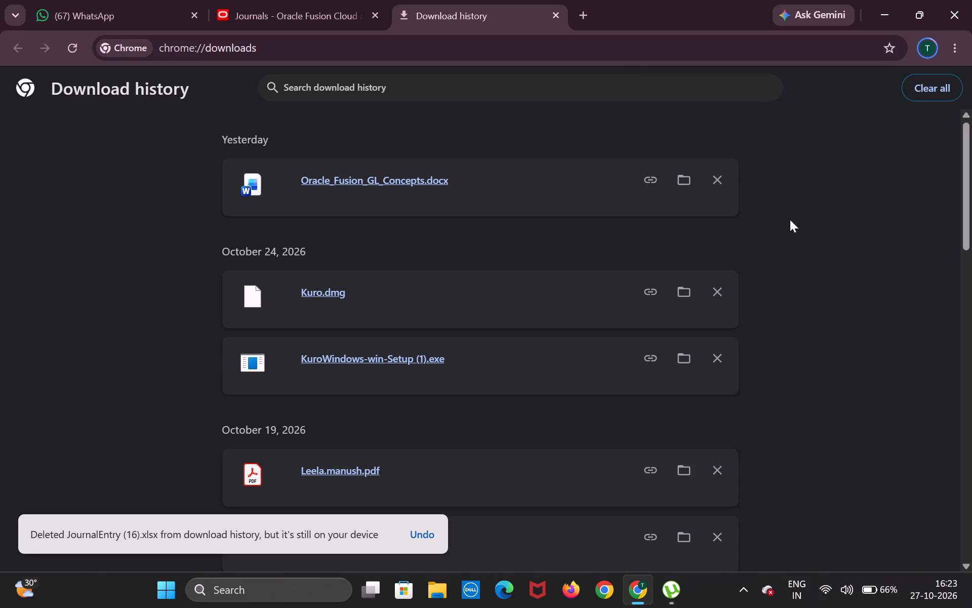
Open New Volume (D:) in File Explorer from the desktop and look through its files.
left_click(31, 18)
left_click(29, 13)
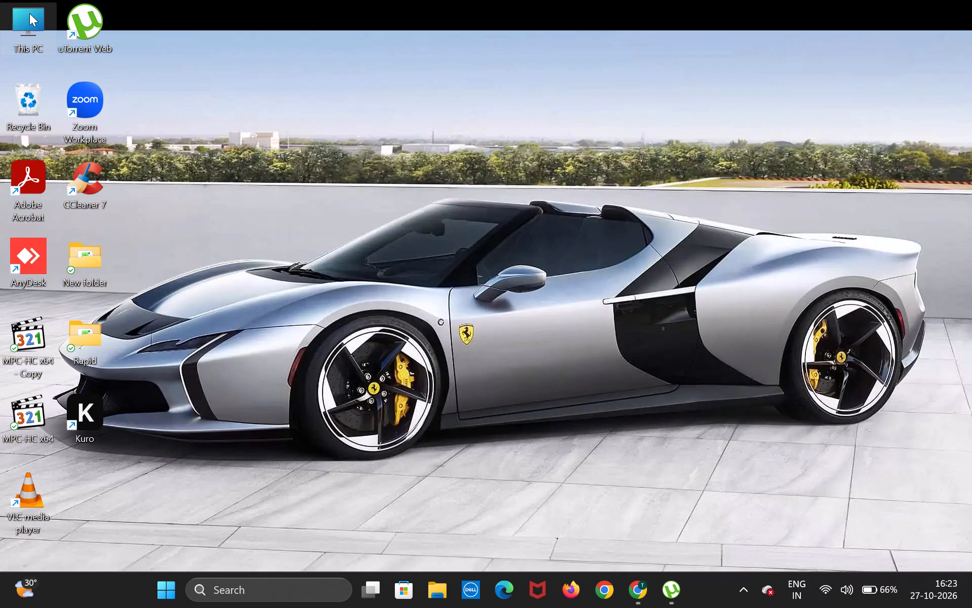
double_click(29, 13)
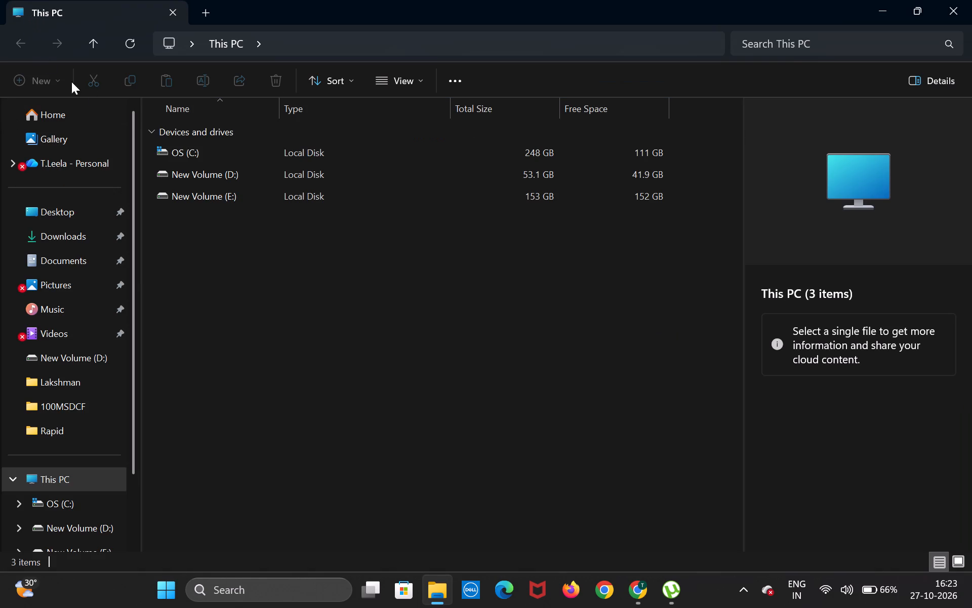
left_click(188, 166)
double_click(188, 166)
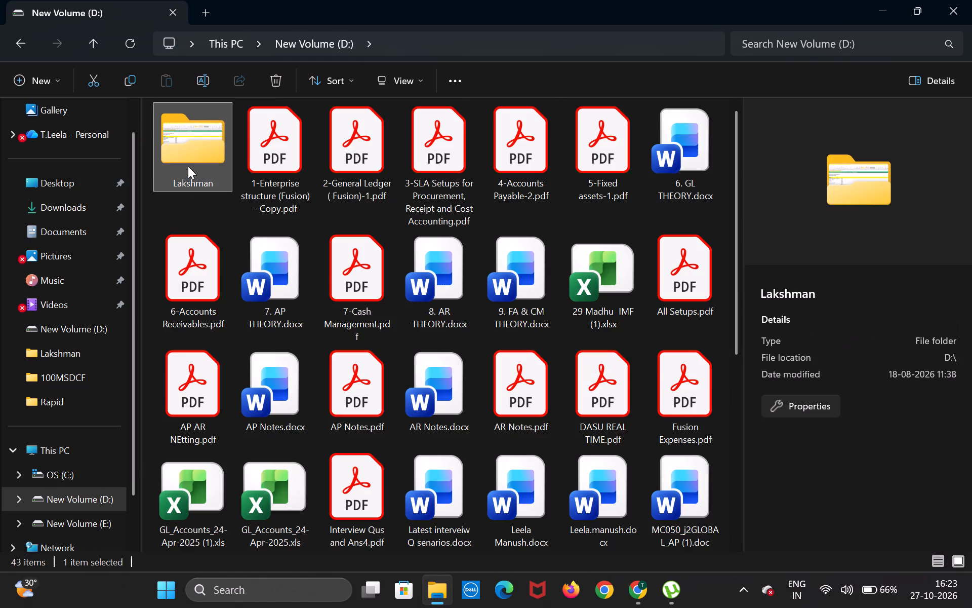
scroll(337, 393, "down", 6)
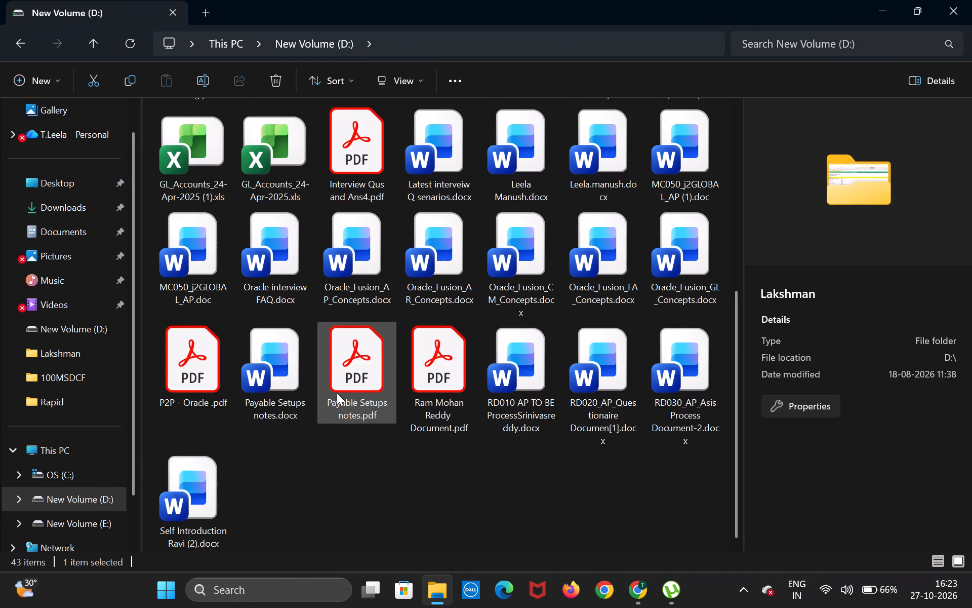
scroll(337, 393, "down", 4)
scroll(337, 393, "up", 7)
scroll(337, 393, "down", 7)
scroll(337, 393, "up", 7)
scroll(337, 393, "down", 7)
scroll(337, 393, "up", 8)
scroll(337, 393, "down", 8)
scroll(337, 393, "up", 2)
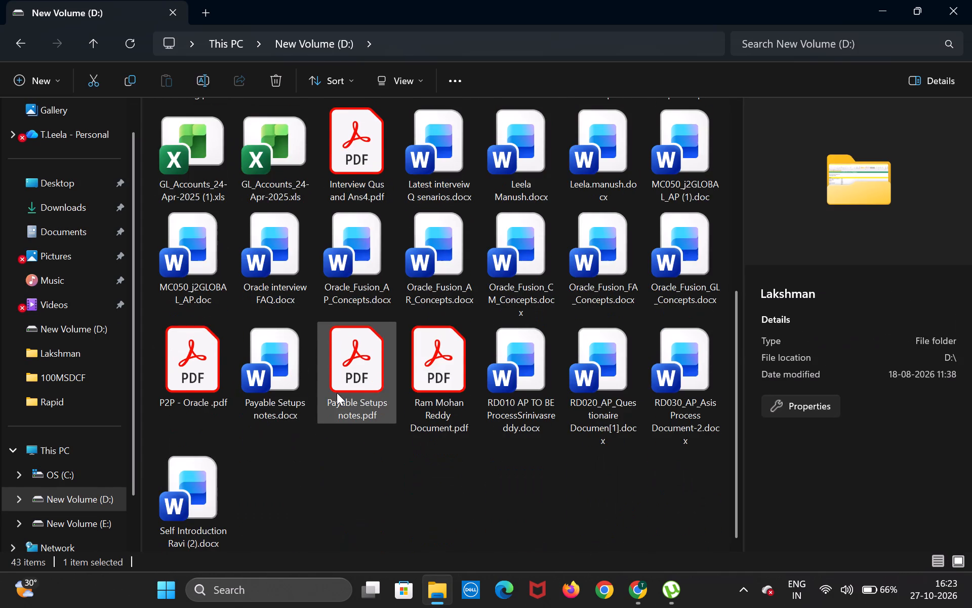
scroll(337, 393, "up", 6)
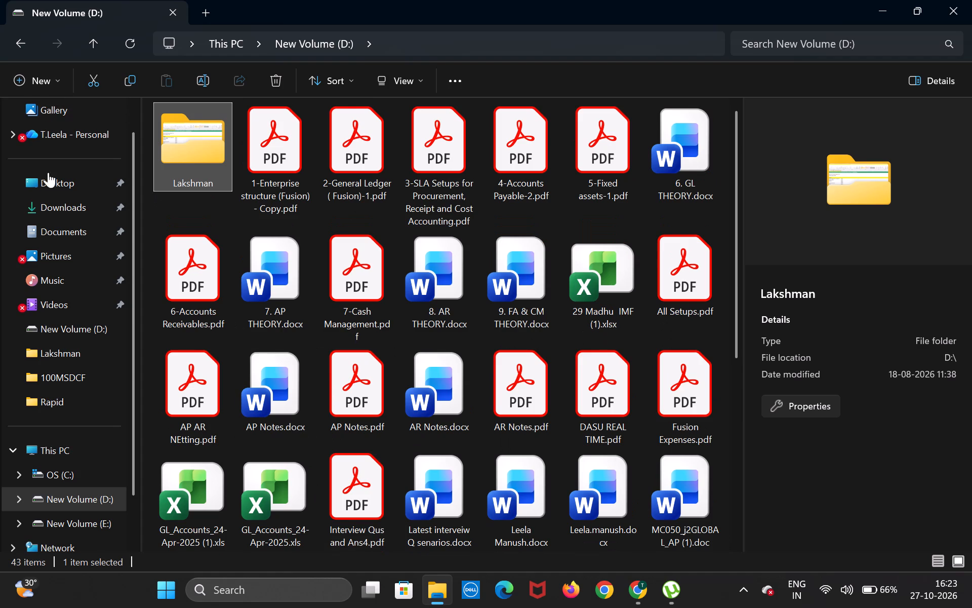
Delete JournalEntry (16).xlsx from the Downloads folder and close File Explorer.
left_click(55, 196)
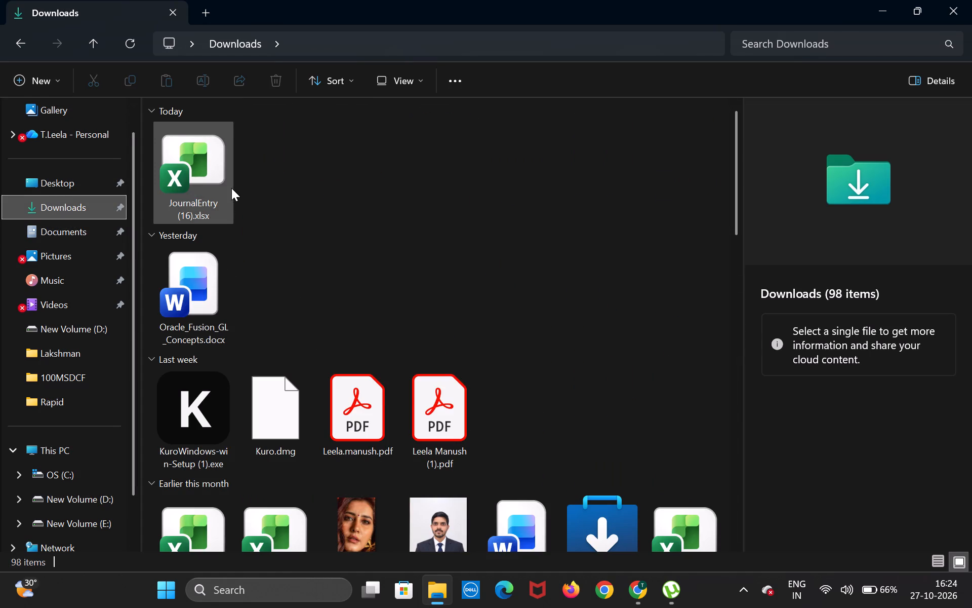
left_click(203, 180)
right_click(203, 179)
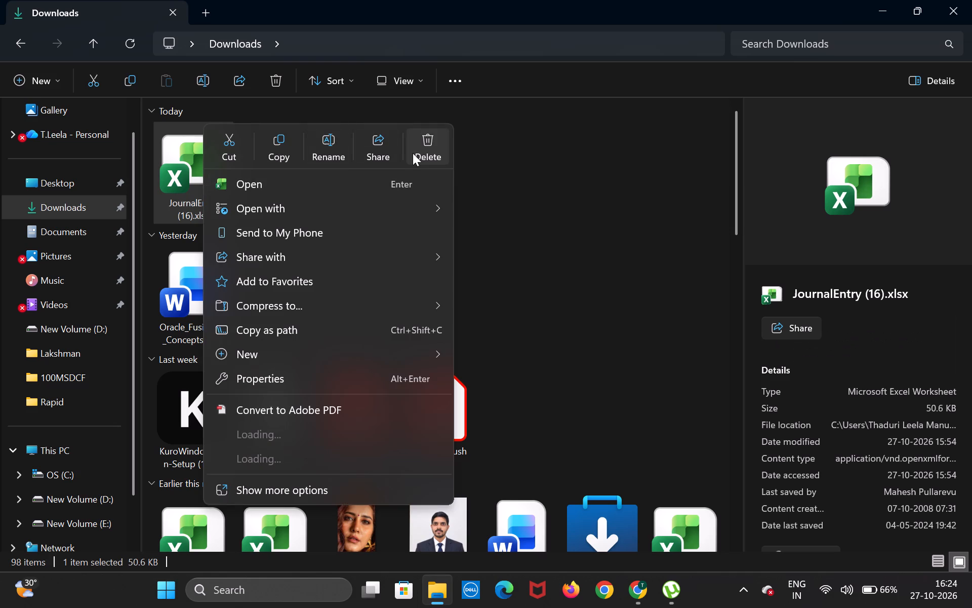
left_click(413, 152)
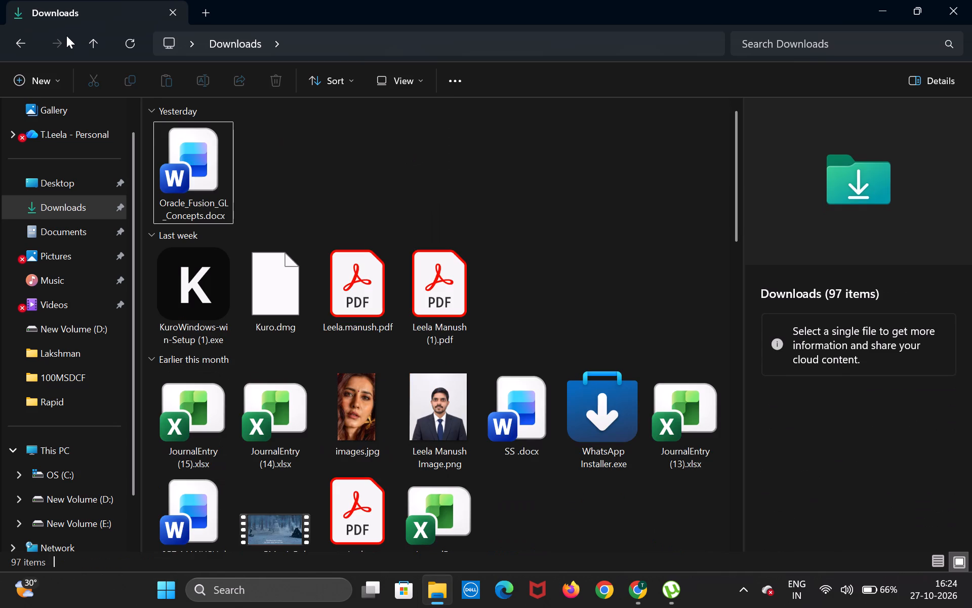
left_click(28, 43)
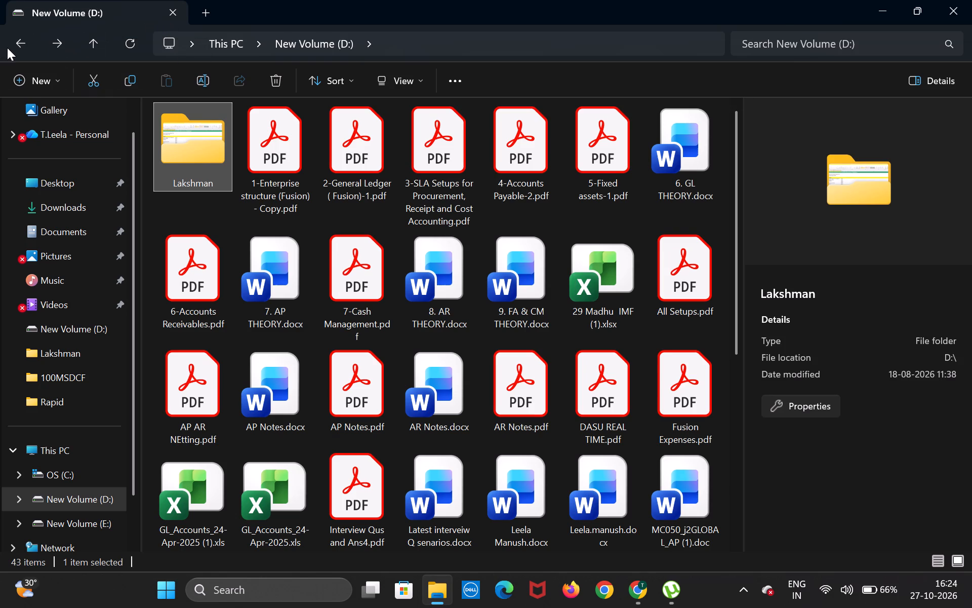
left_click(25, 45)
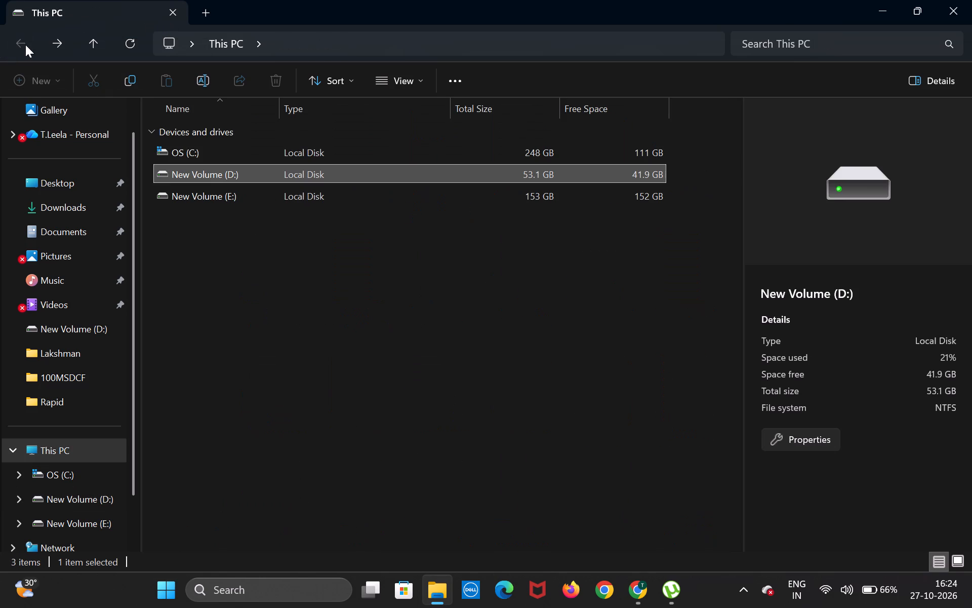
left_click(171, 16)
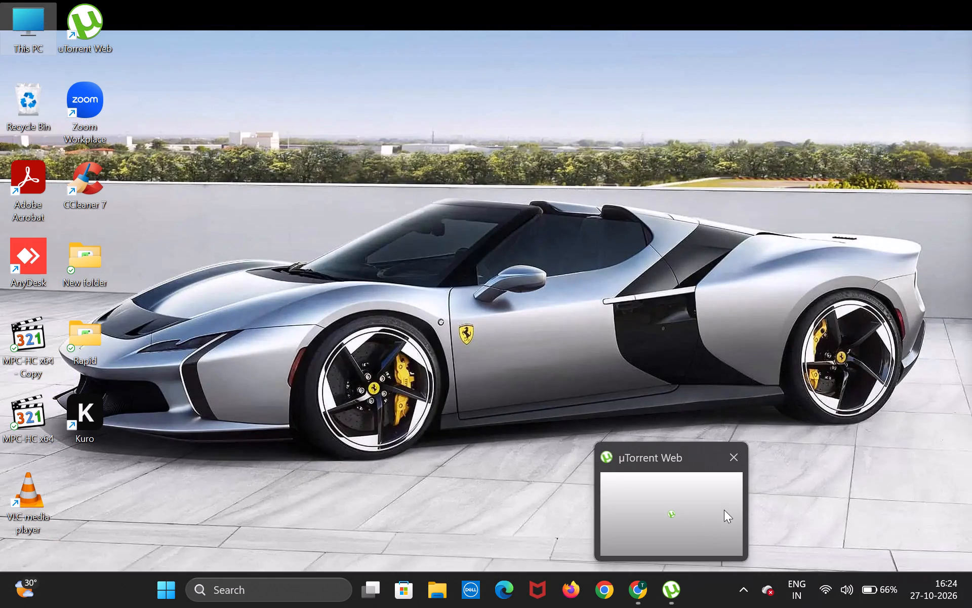
Close the µTorrent Web window.
left_click(733, 463)
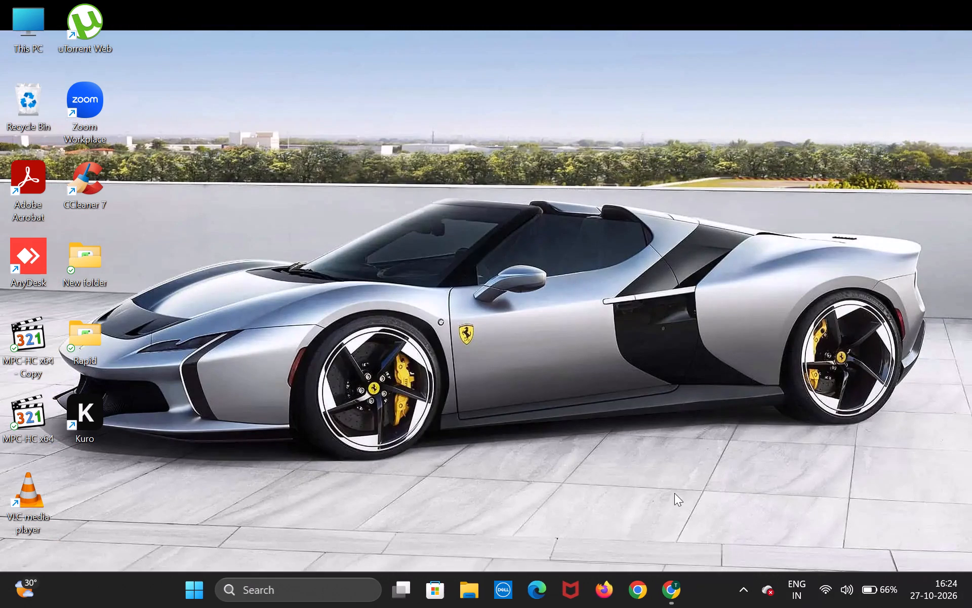
Return to the Journals page in Chrome and download the template with the Create Journal in Spreadsheet task.
left_click(673, 594)
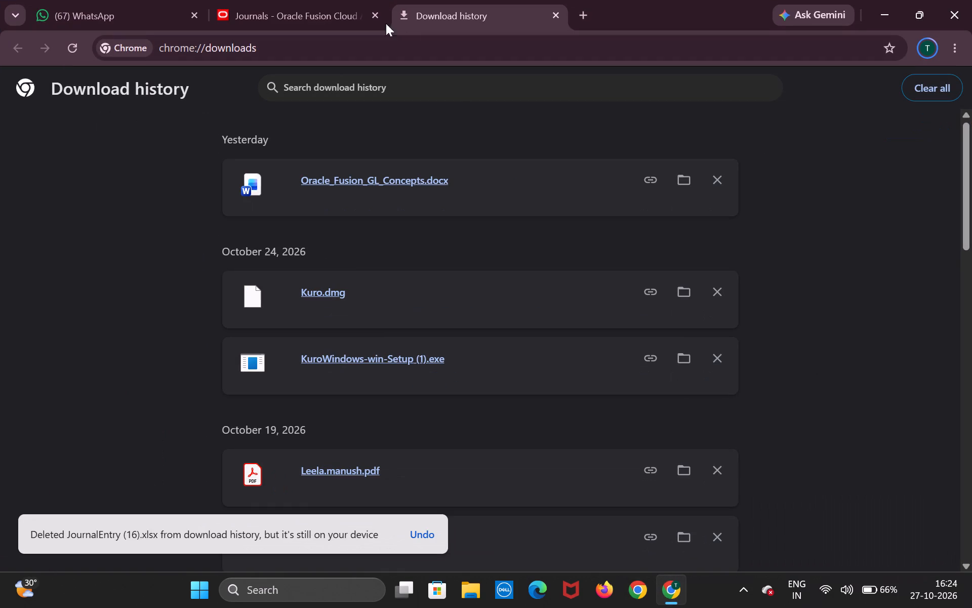
left_click(347, 8)
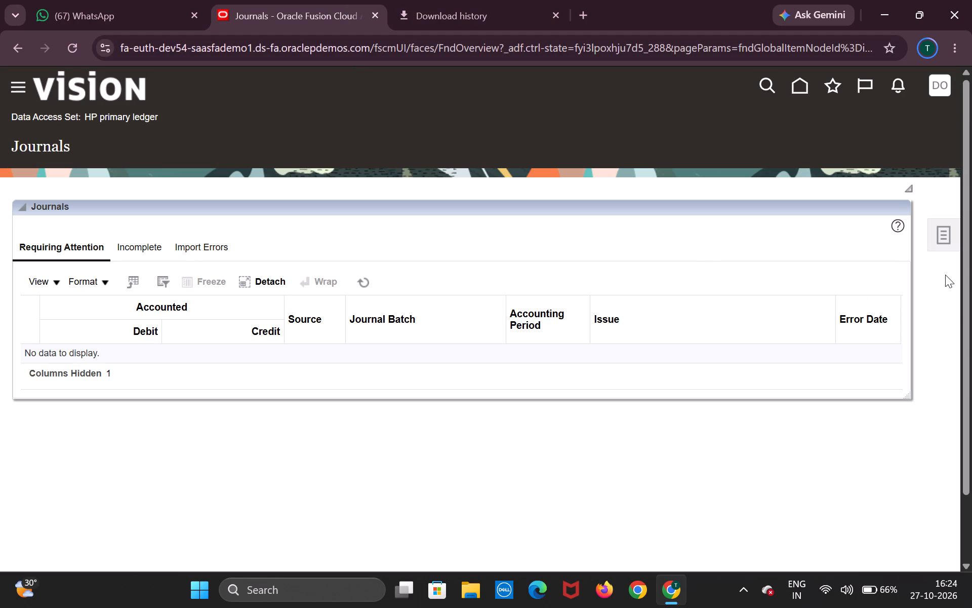
left_click(942, 248)
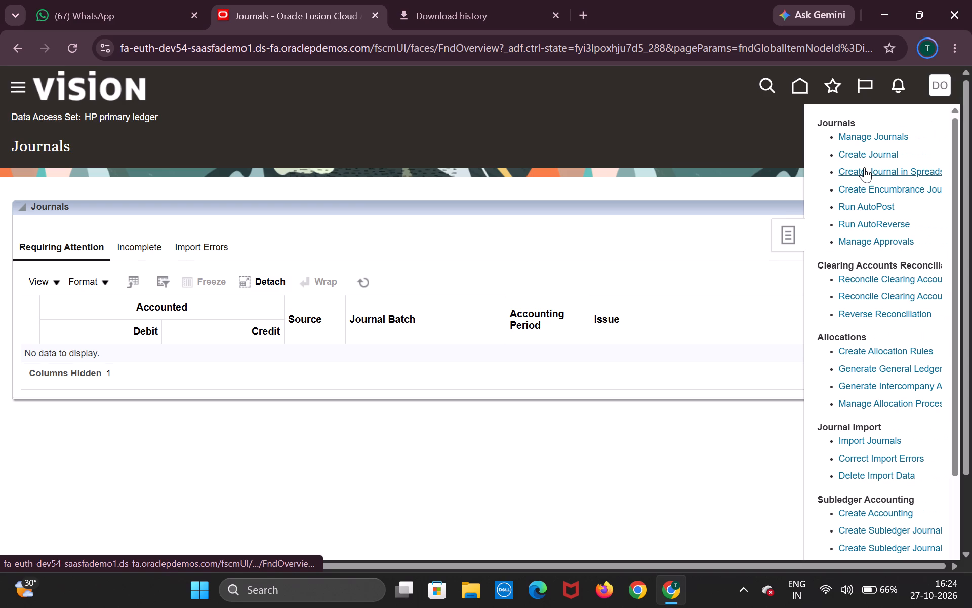
left_click(864, 167)
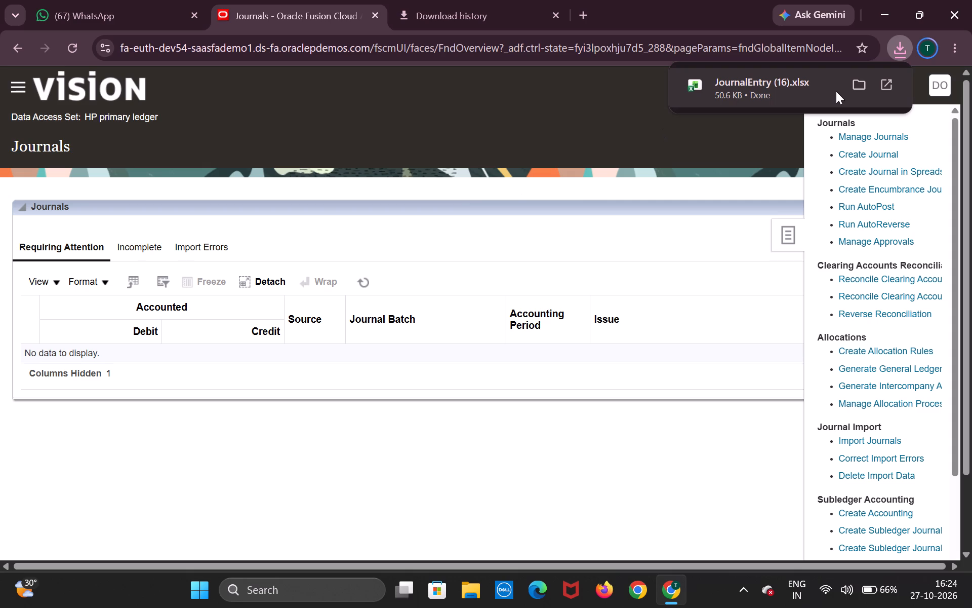
Show the newly downloaded journal spreadsheet in its folder and open it in Excel.
double_click(849, 92)
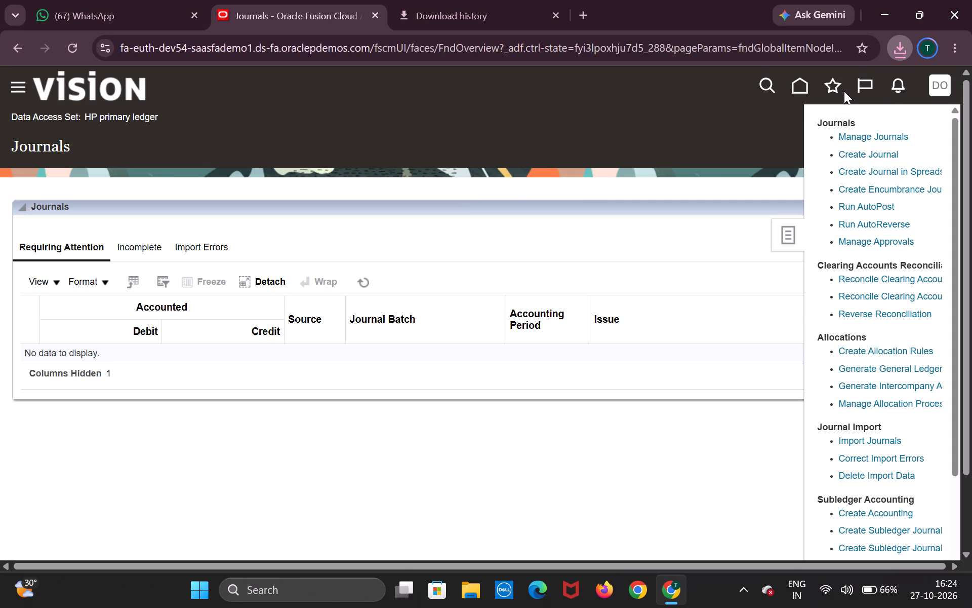
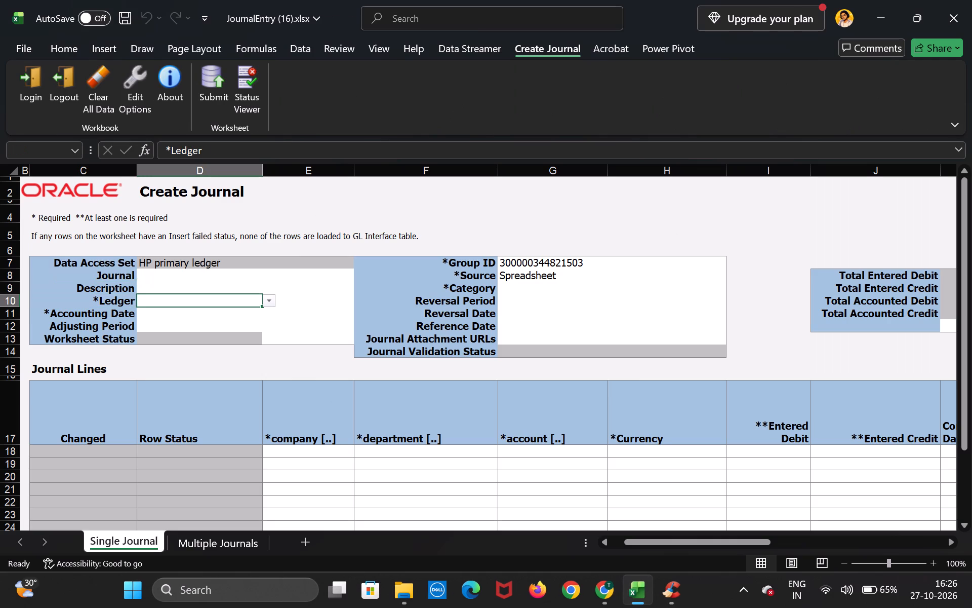
Fill in the journal header with ledger HP primary ledger, accounting date 27-10-2026 and category Adjustment.
left_click(270, 305)
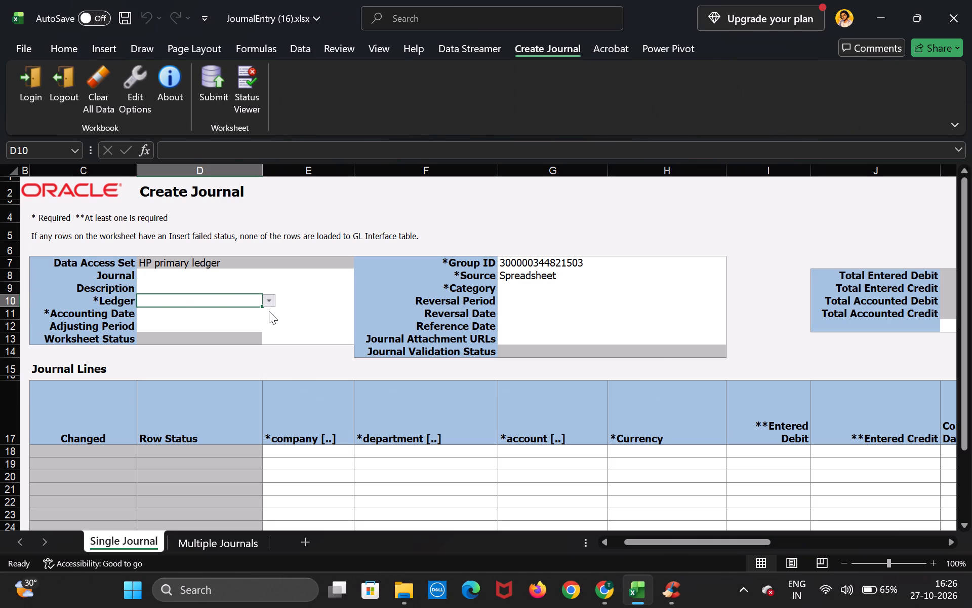
left_click(269, 311)
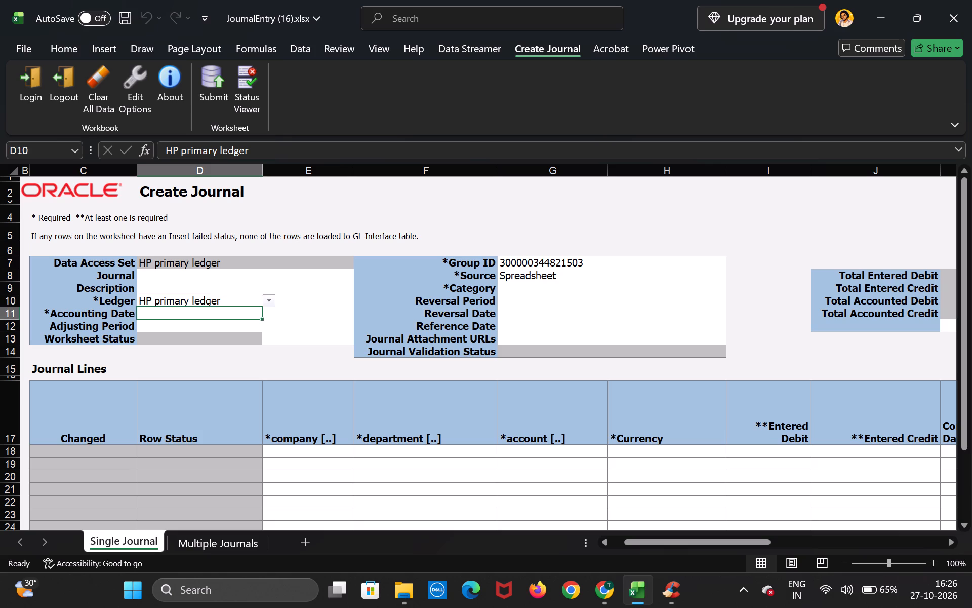
left_click(247, 316)
key("2")
type("7-10-")
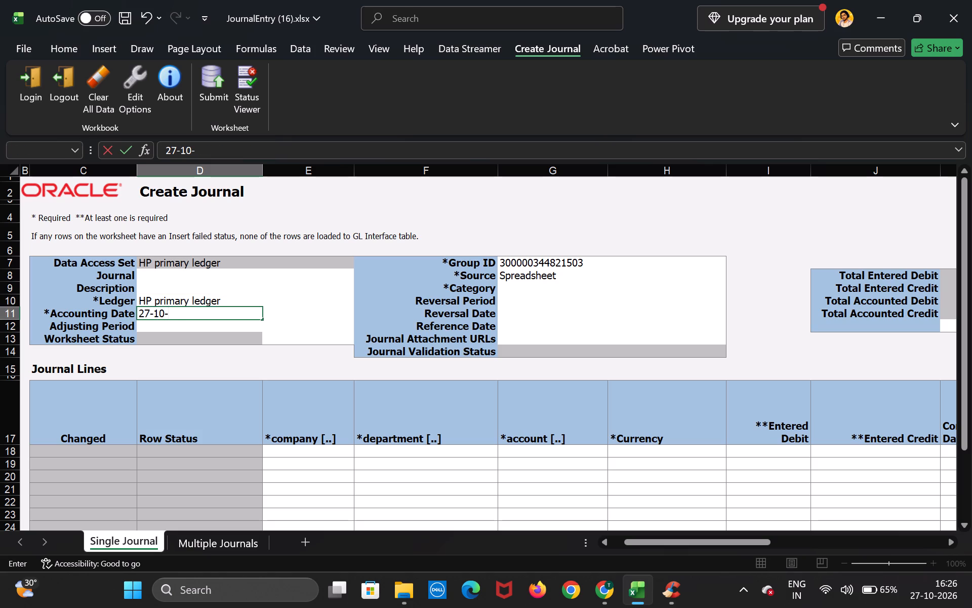
type("202")
key("6")
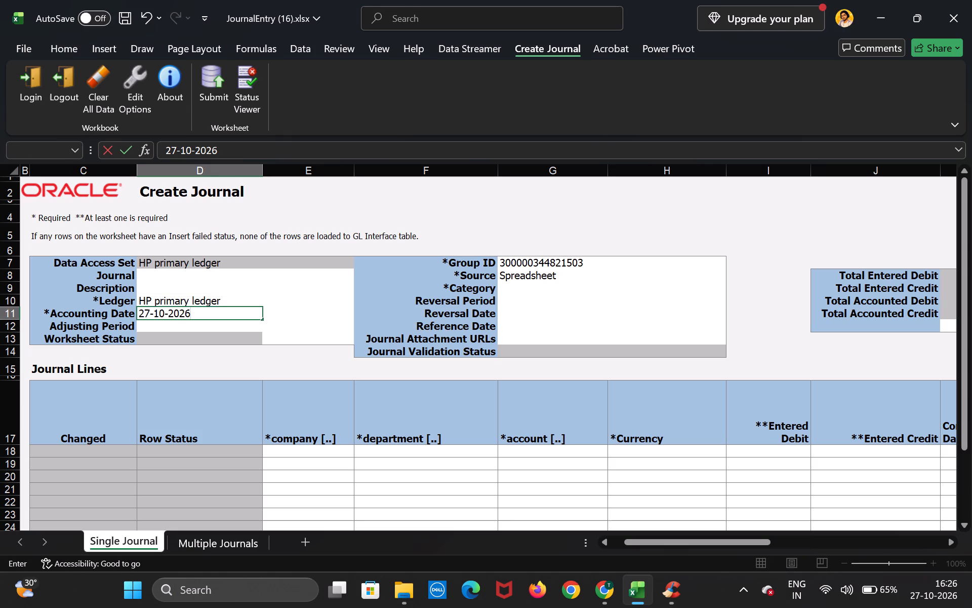
left_click(536, 292)
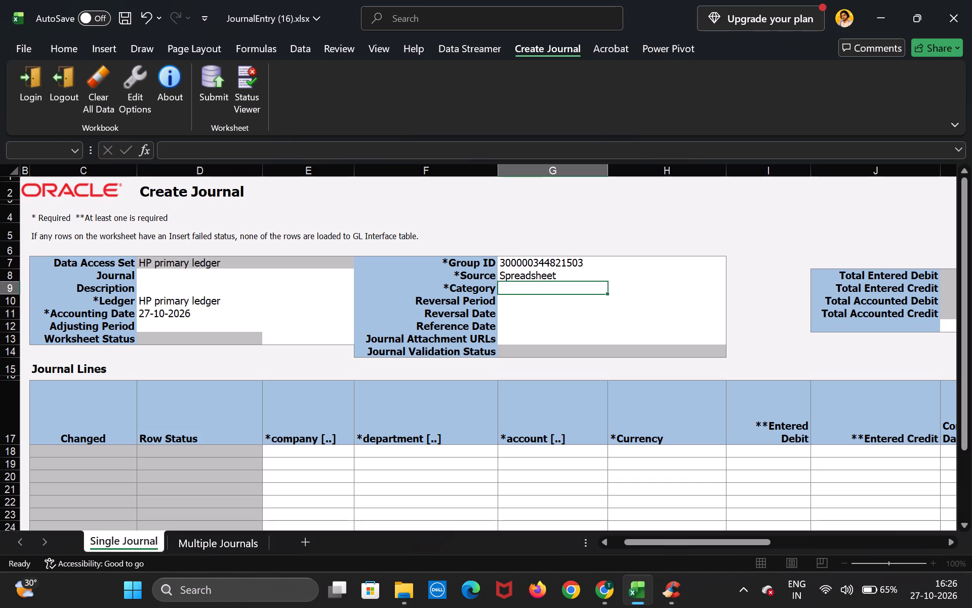
type("Ad")
type("justment")
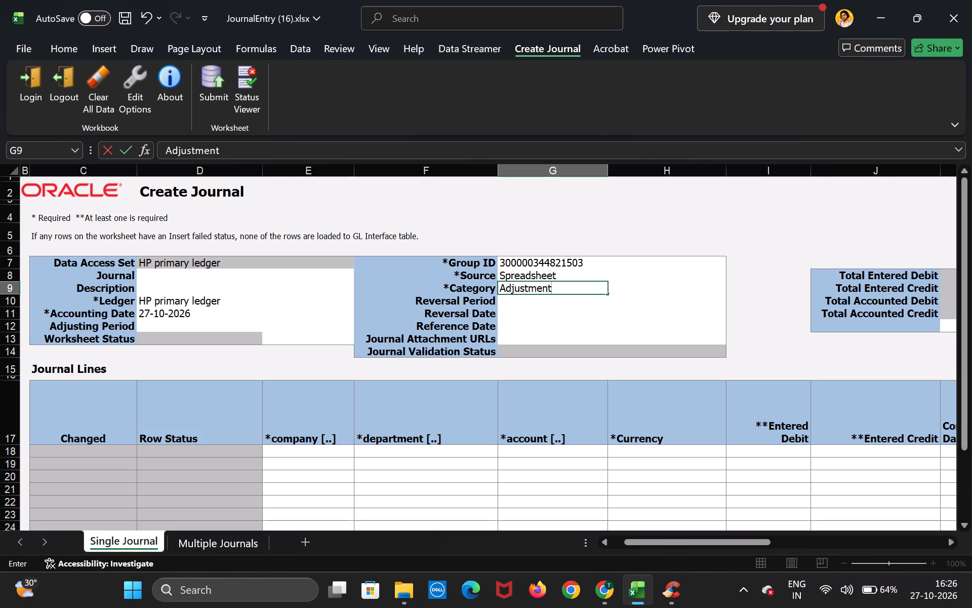
Look up the first journal line's account combination with company 105, department 0000 and account 11503, and insert it.
double_click(340, 449)
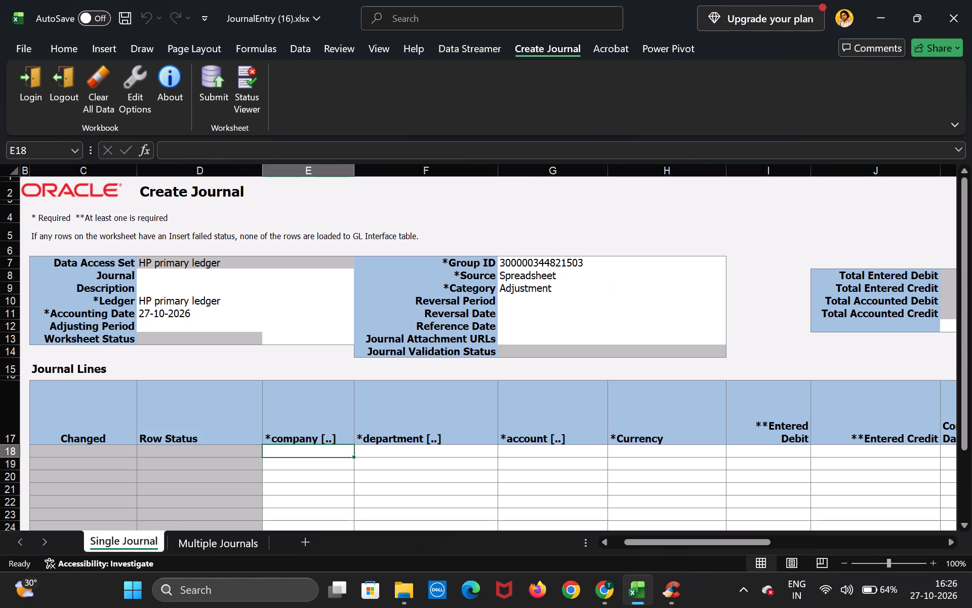
double_click(340, 451)
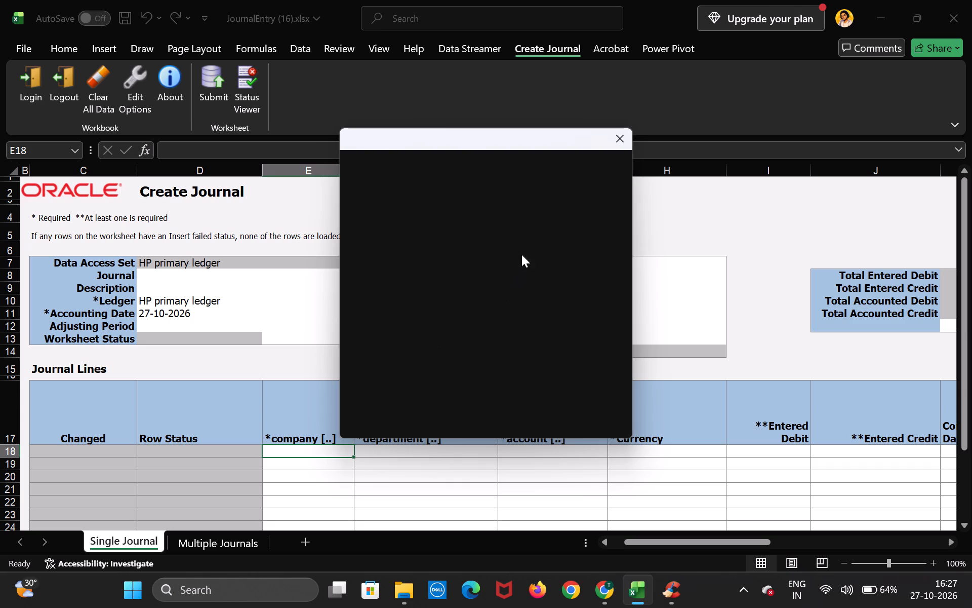
left_click(525, 168)
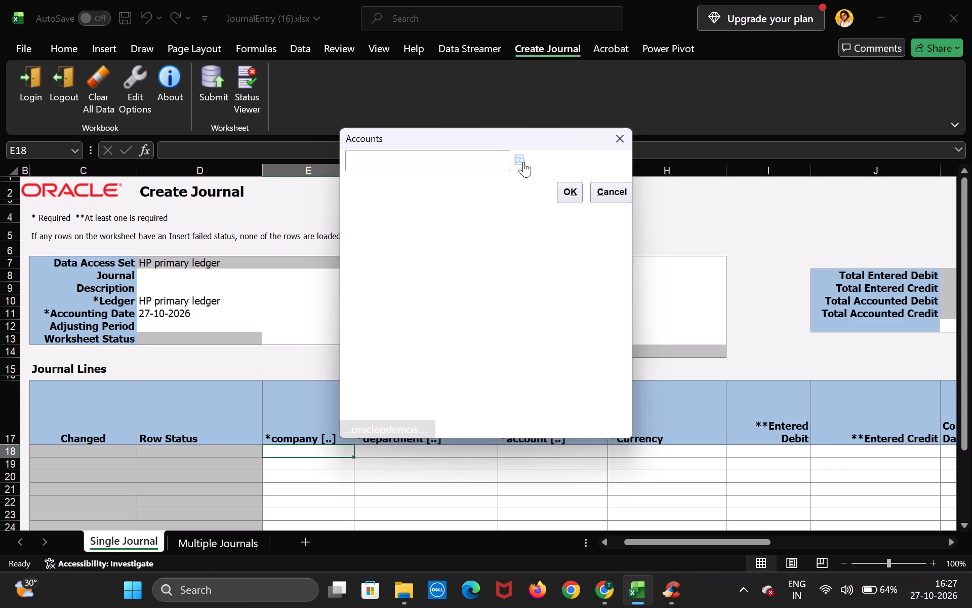
left_click(523, 162)
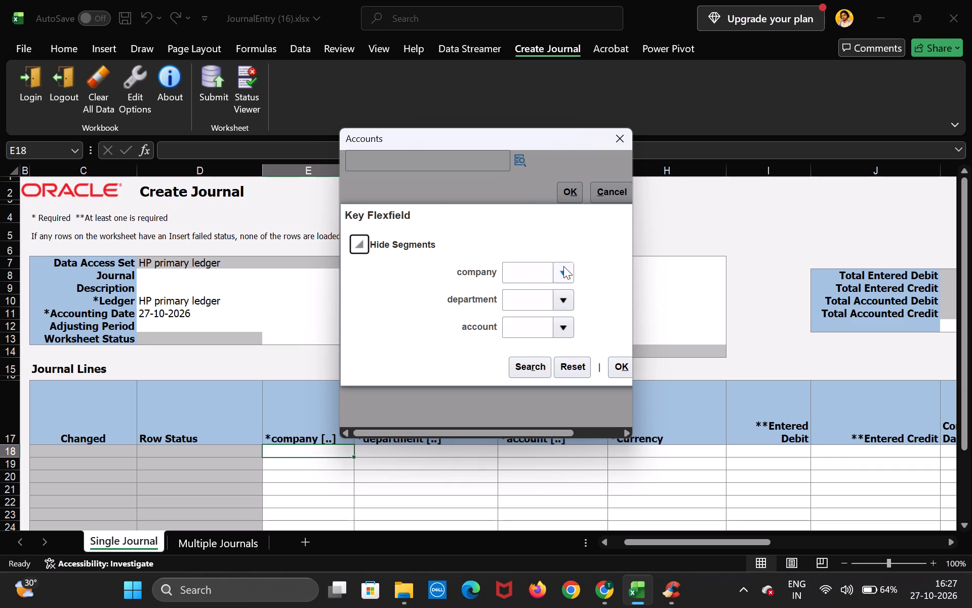
left_click(563, 266)
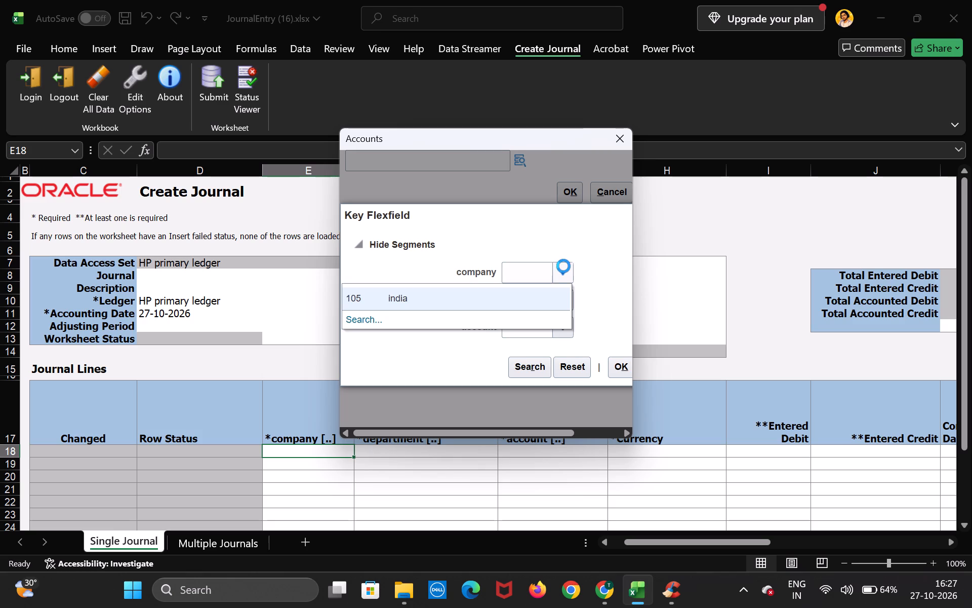
left_click(552, 289)
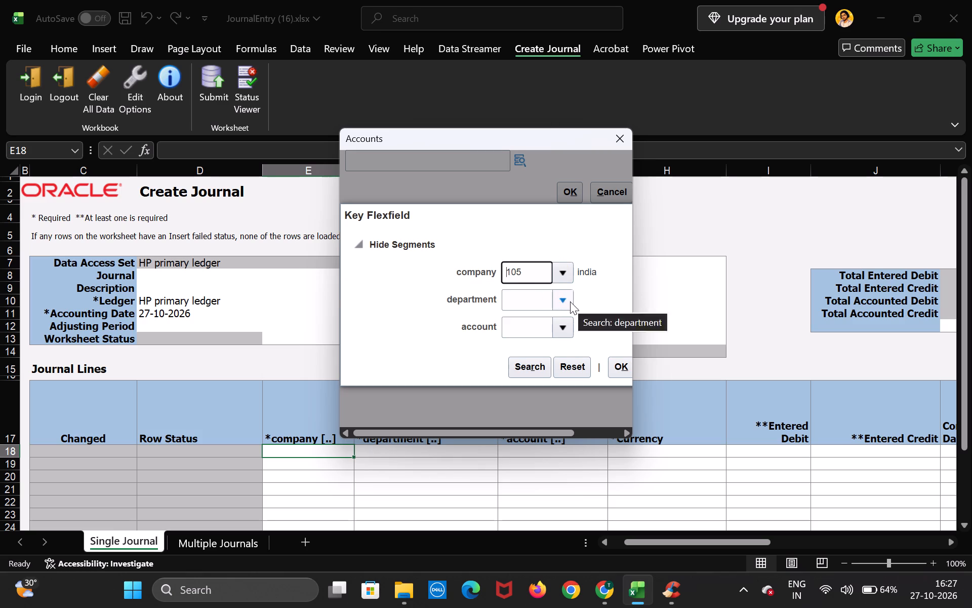
left_click(570, 301)
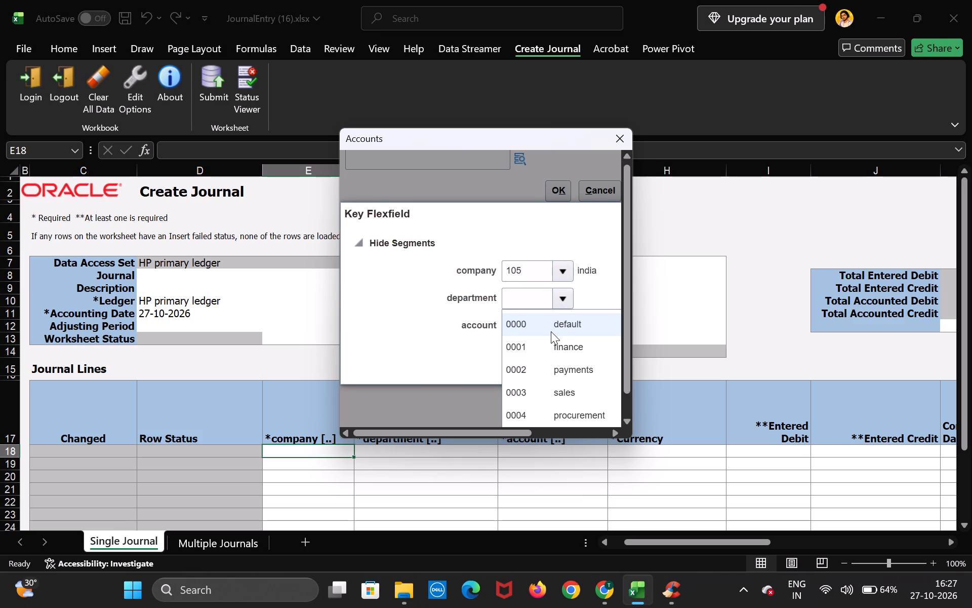
left_click(551, 328)
left_click(566, 331)
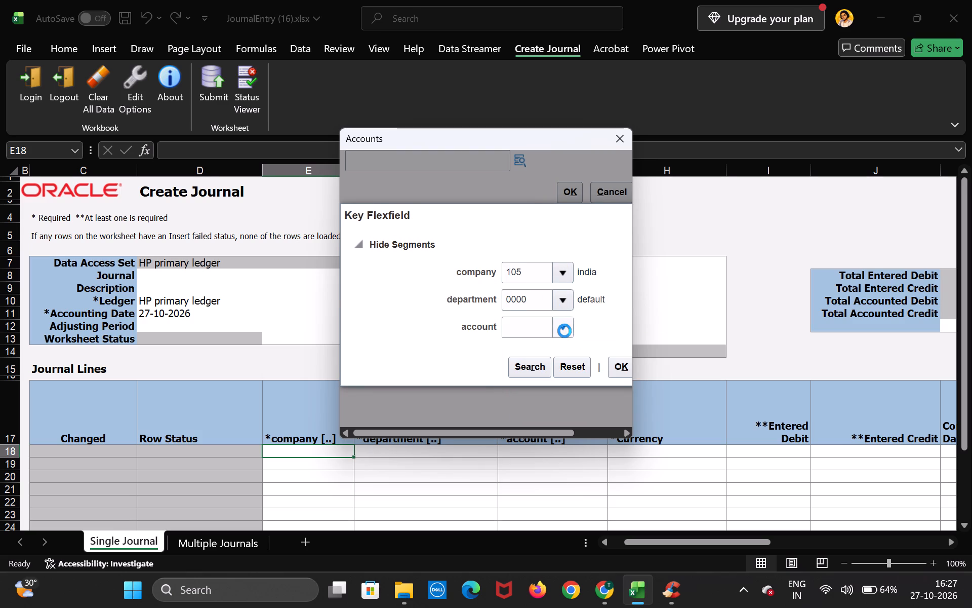
scroll(561, 324, "down", 5)
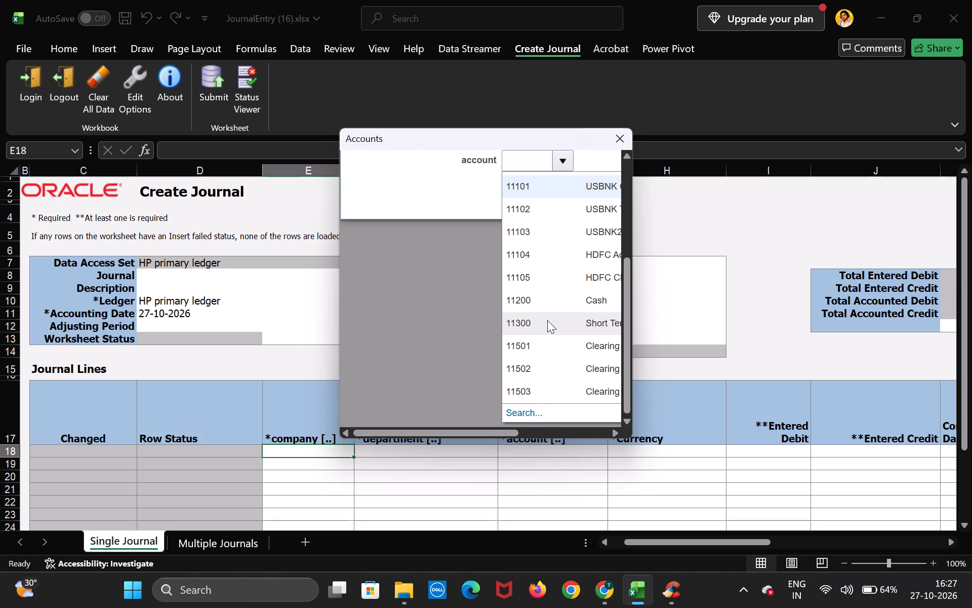
left_click(553, 383)
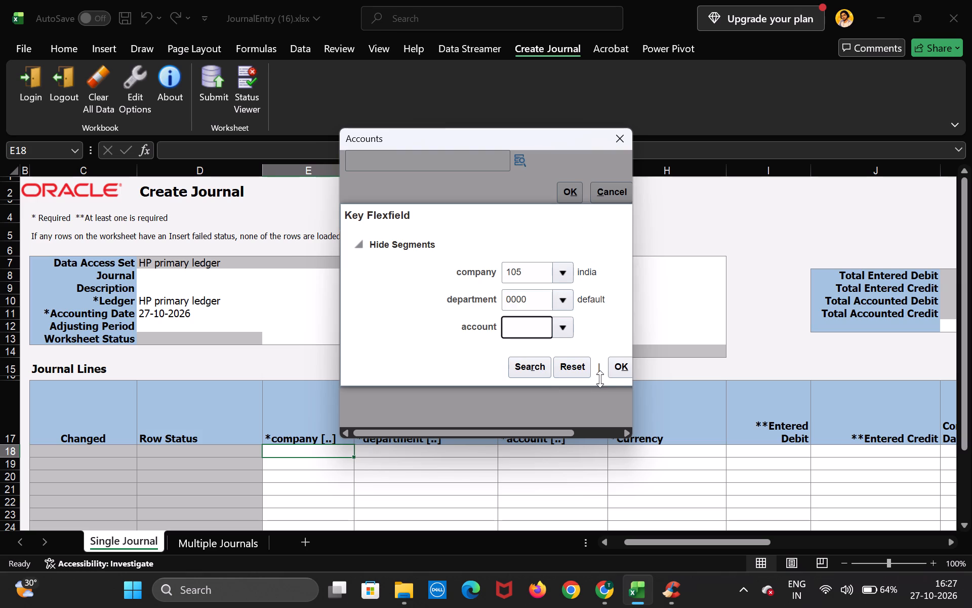
left_click(621, 371)
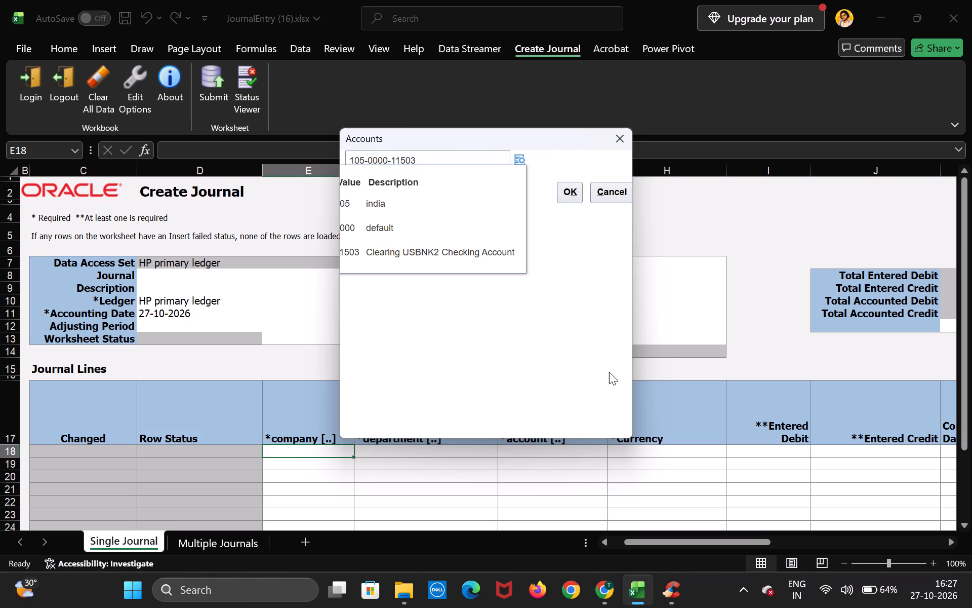
left_click(570, 193)
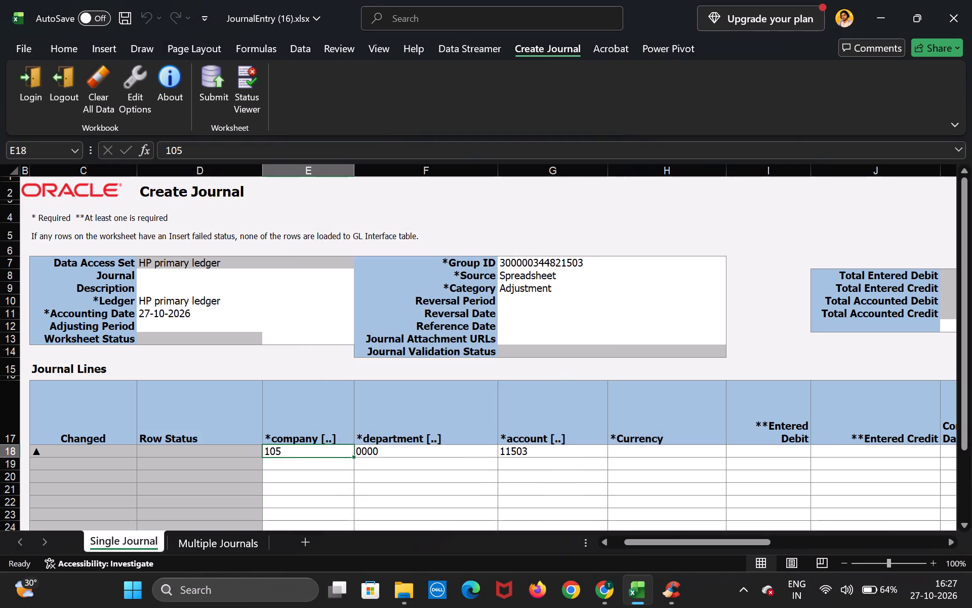
Set the first journal line's currency to INR and its entered debit to 2000.
left_click(622, 451)
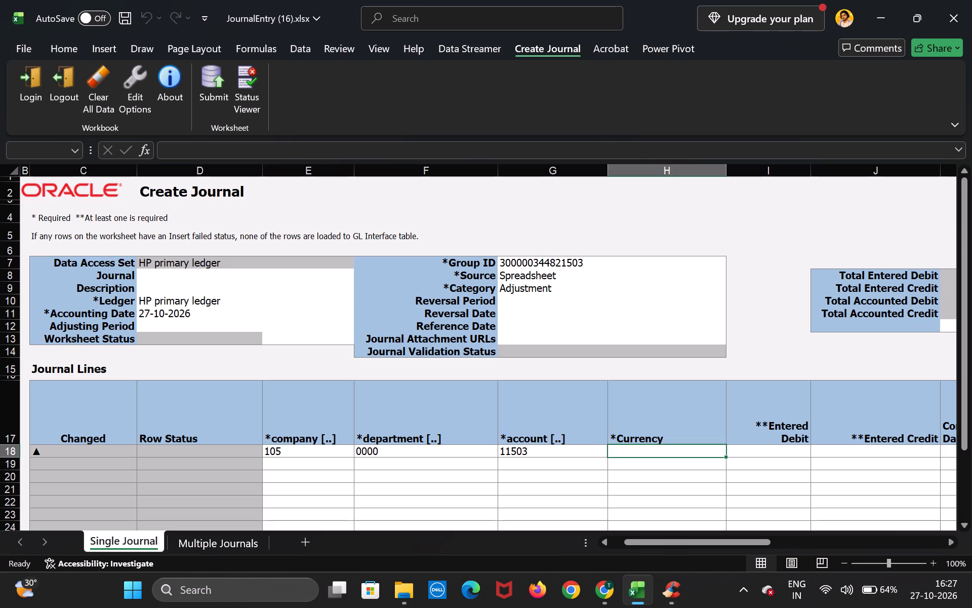
type("INR")
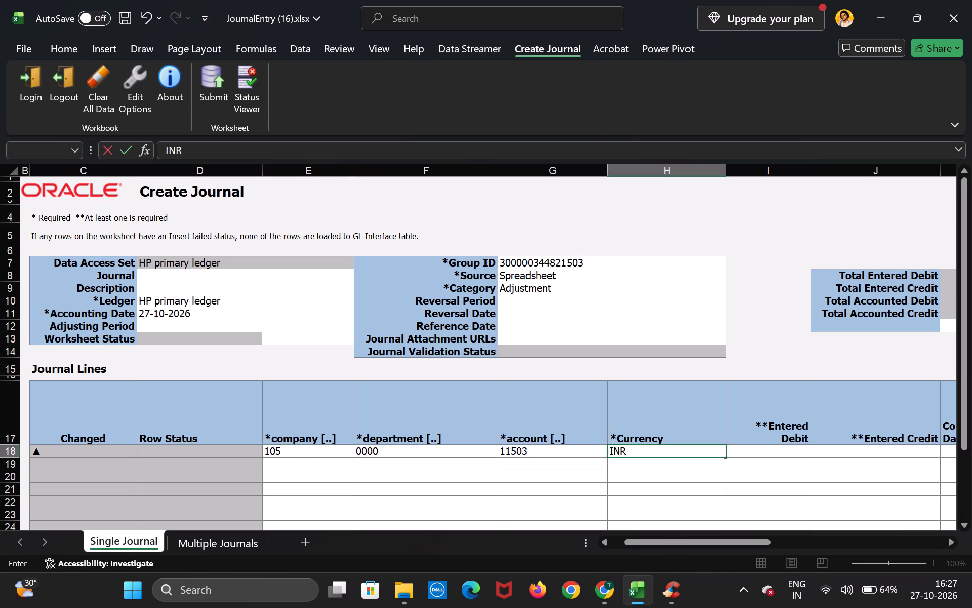
key("Right")
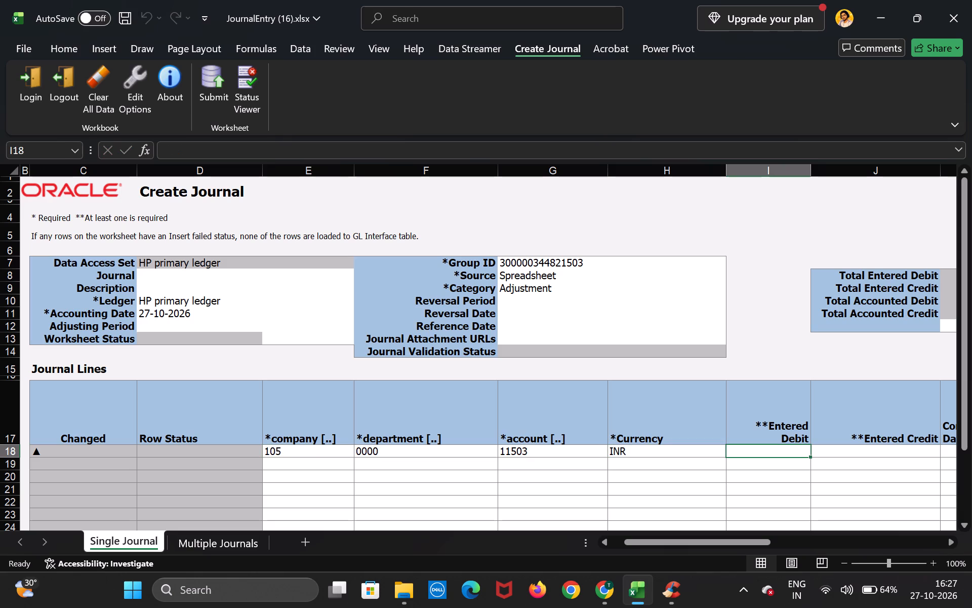
type("2000")
key("Return")
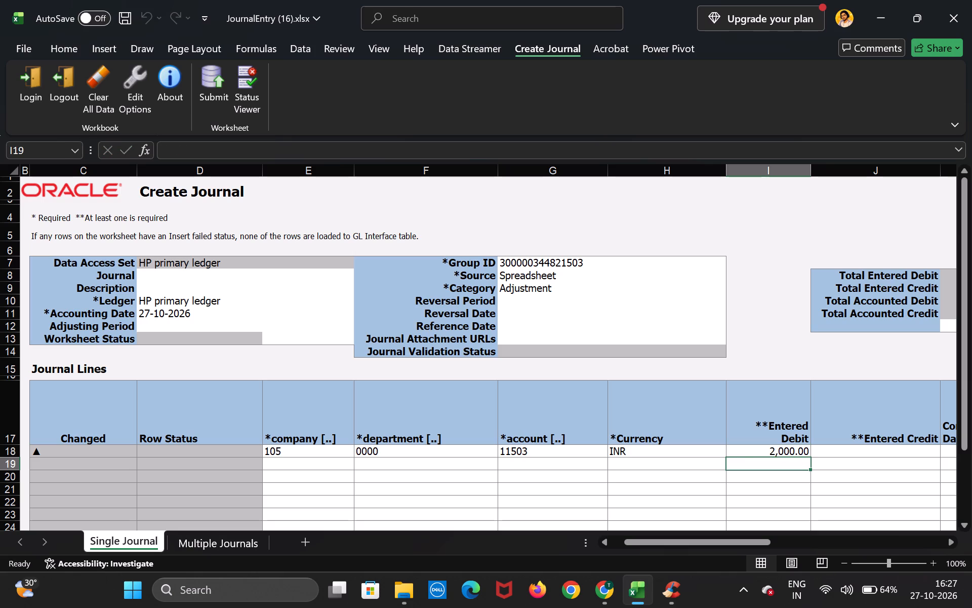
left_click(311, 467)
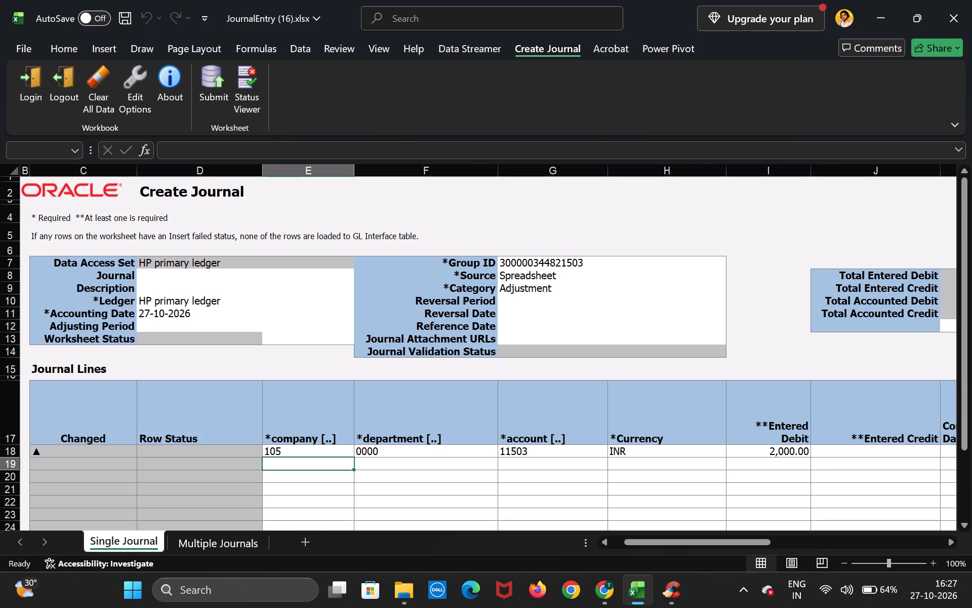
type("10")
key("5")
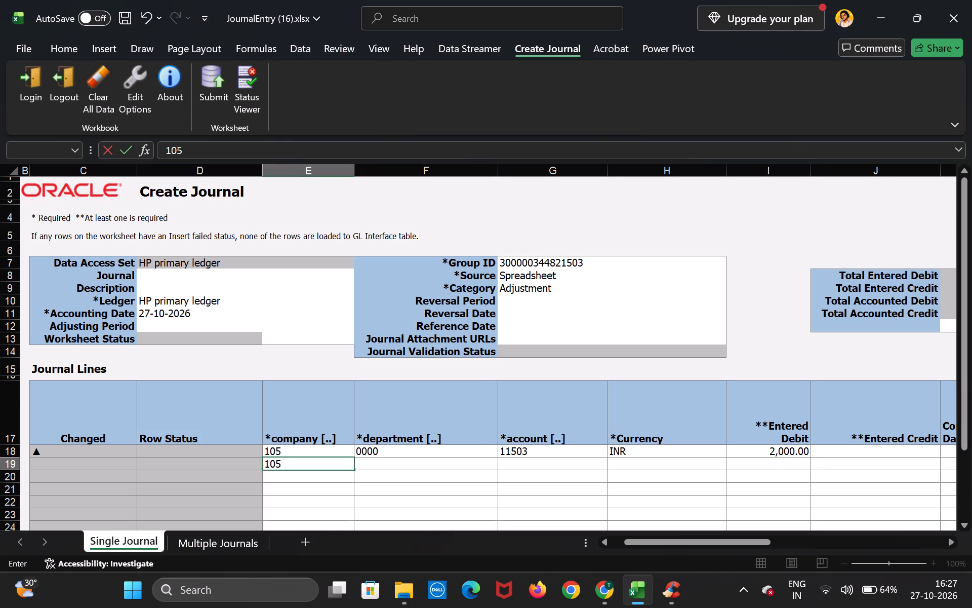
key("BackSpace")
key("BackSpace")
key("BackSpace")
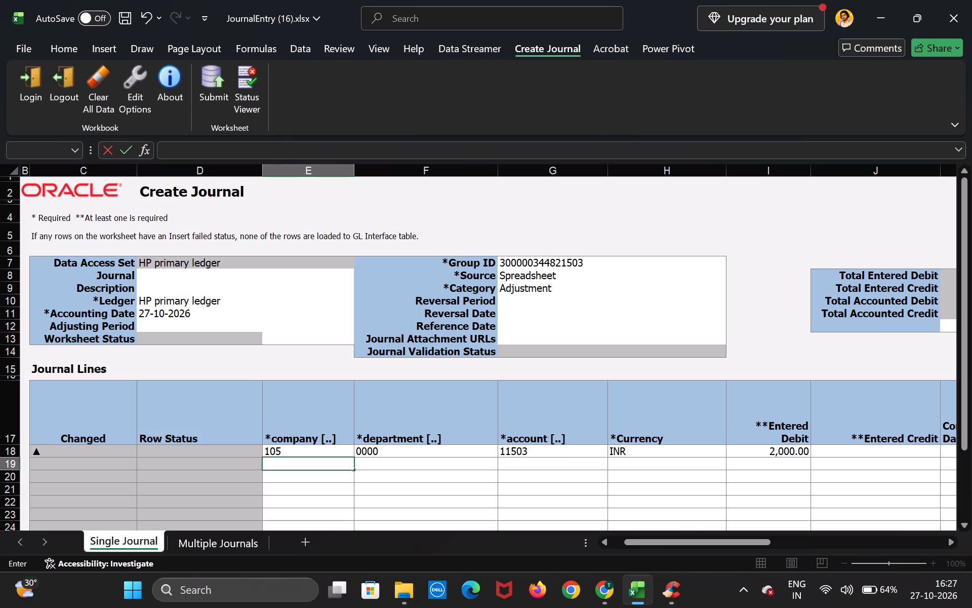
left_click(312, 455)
Search the account combinations for the second journal line and insert company 105, department 0000, account 11104.
double_click(279, 462)
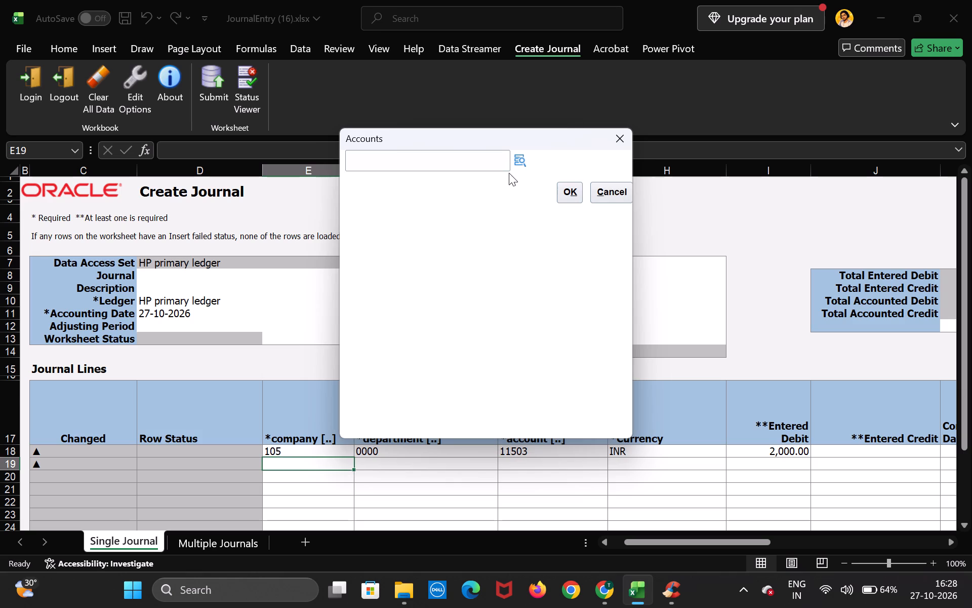
left_click(520, 165)
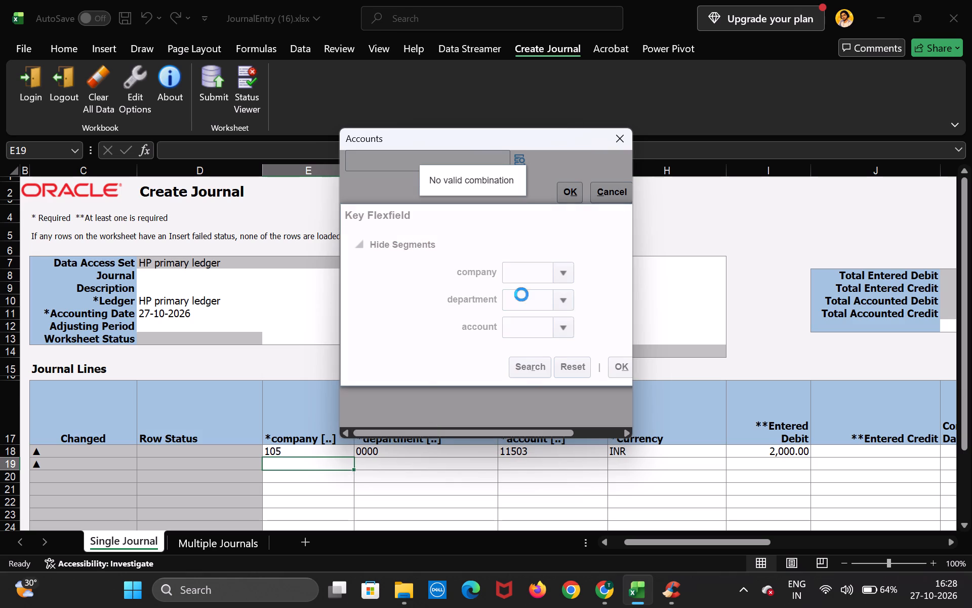
left_click(526, 368)
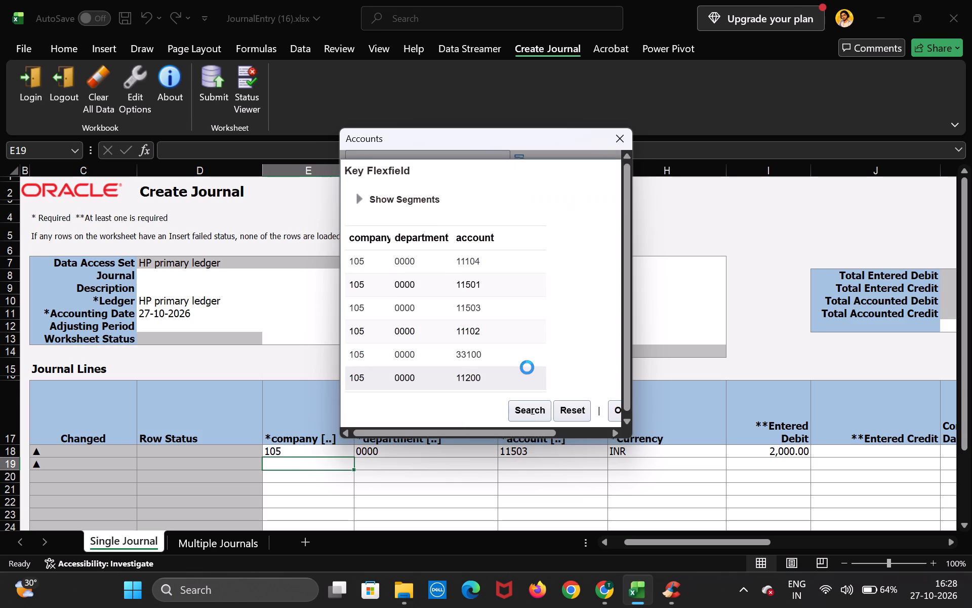
left_click(510, 263)
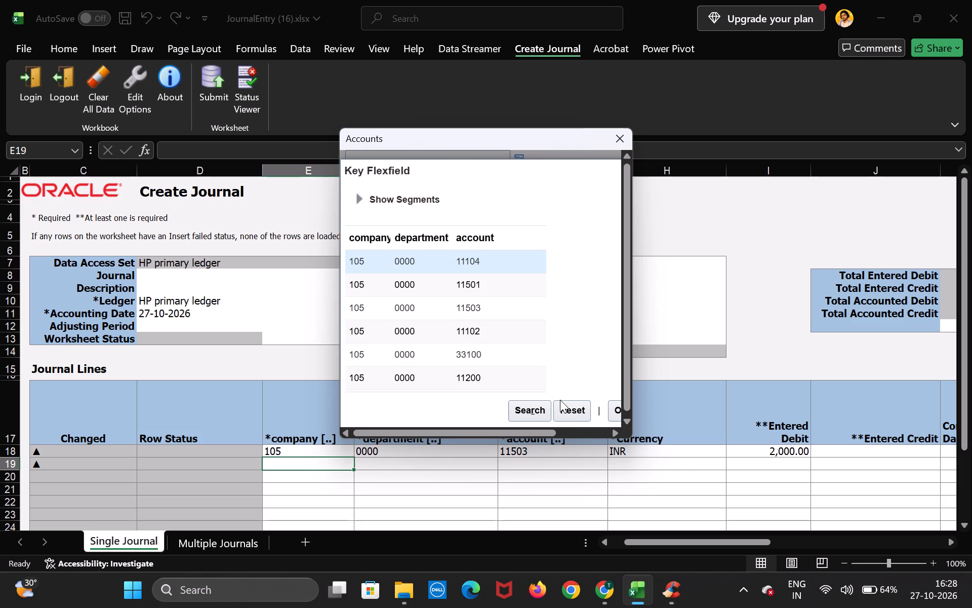
left_click(617, 411)
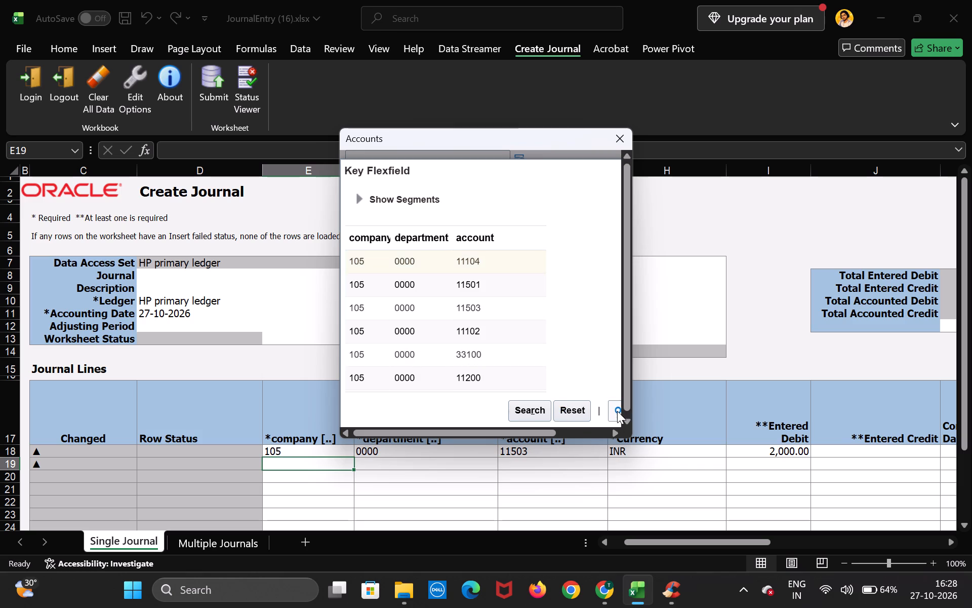
left_click(577, 188)
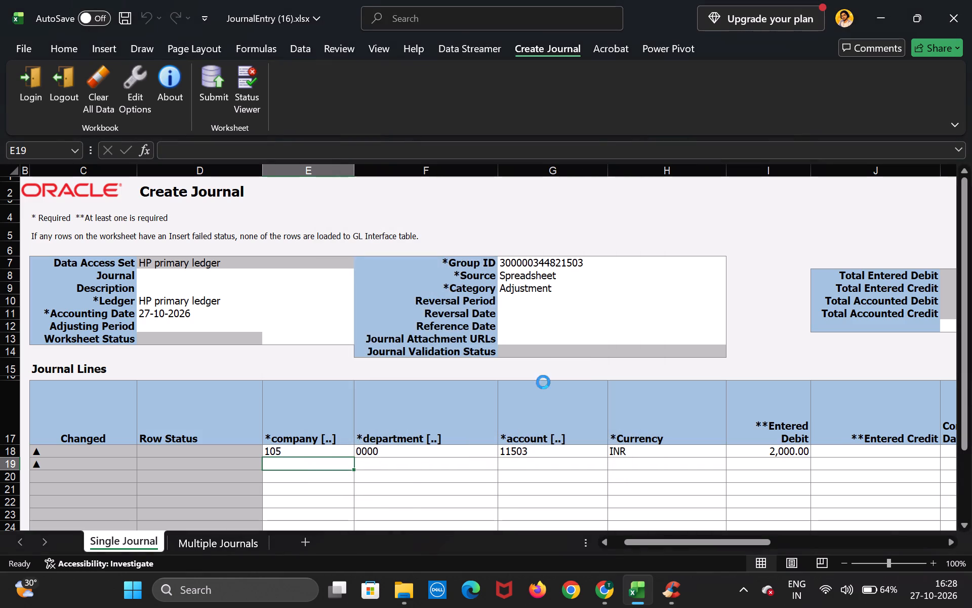
Set the second journal line's currency to INR and its entered credit to 2000.
left_click(634, 465)
type("INR")
key("Right")
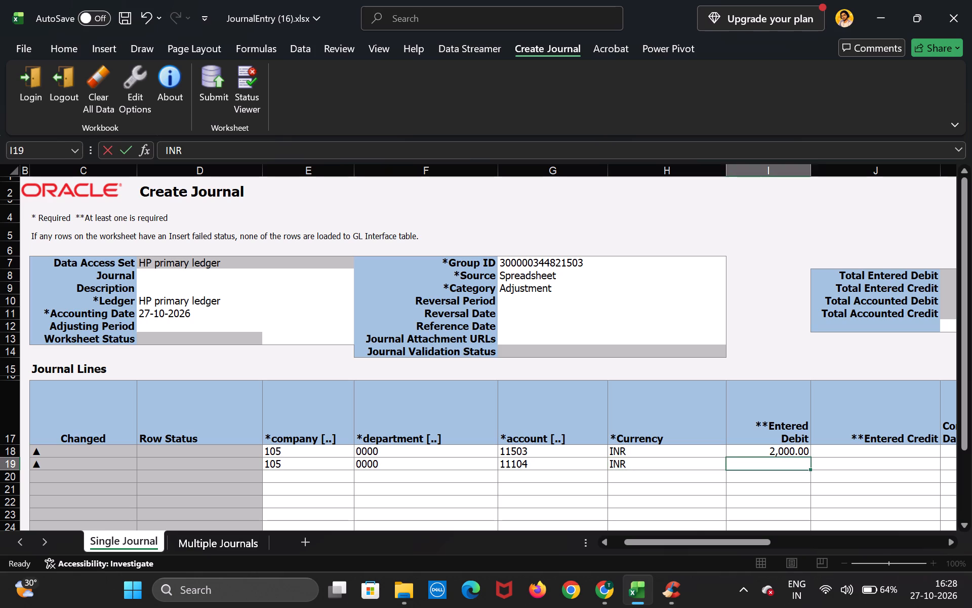
key("Right")
type("2000")
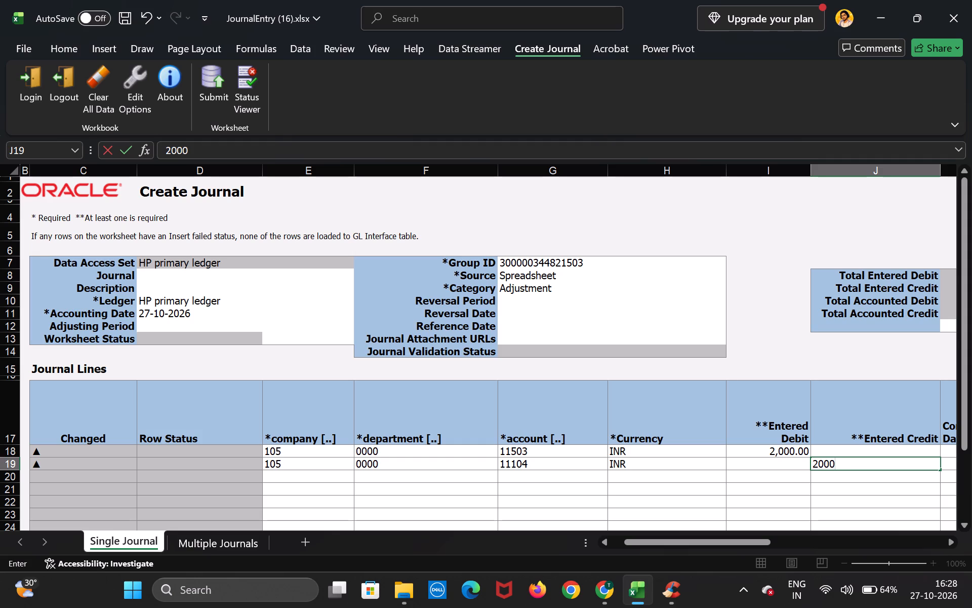
key("Return")
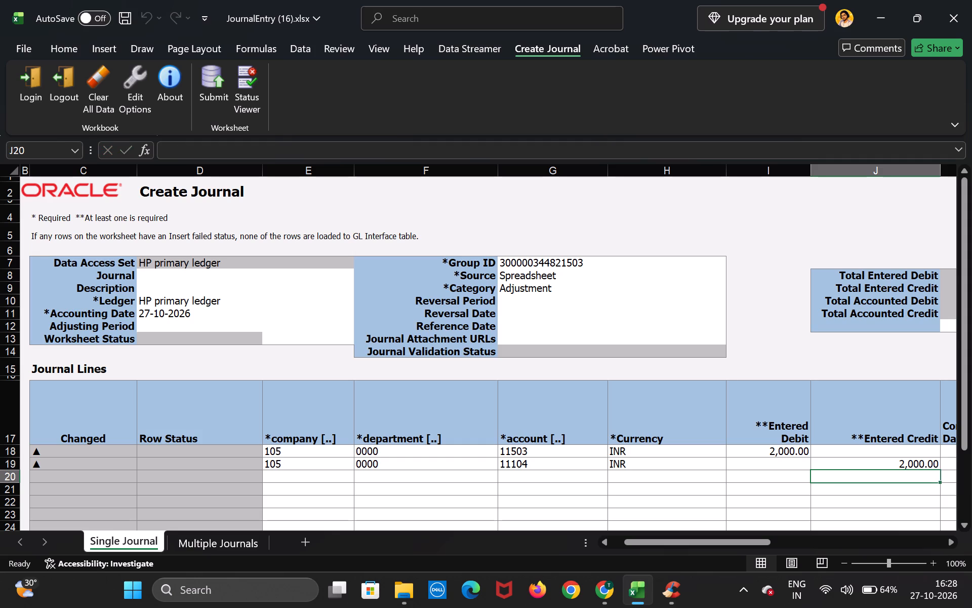
left_click(924, 460)
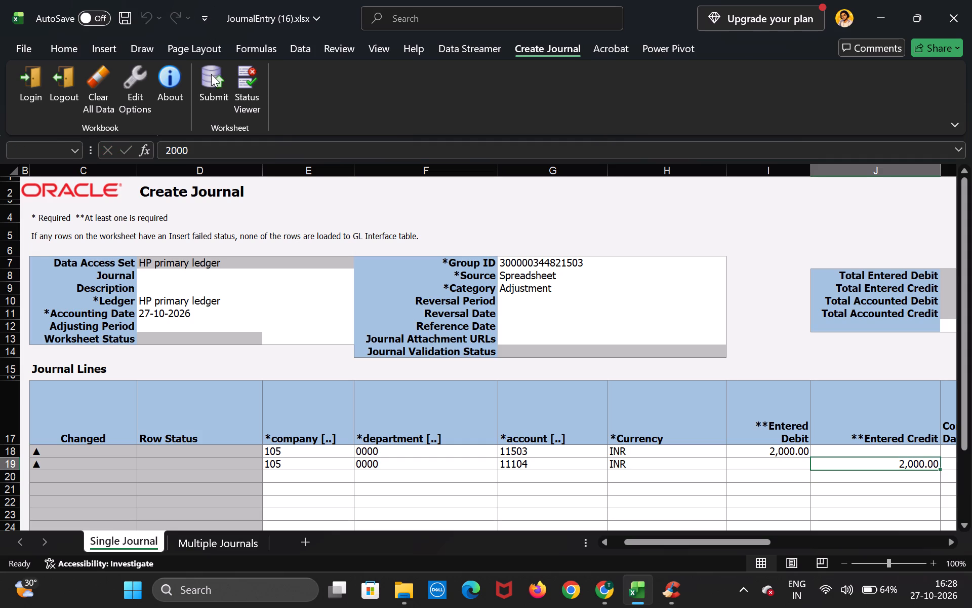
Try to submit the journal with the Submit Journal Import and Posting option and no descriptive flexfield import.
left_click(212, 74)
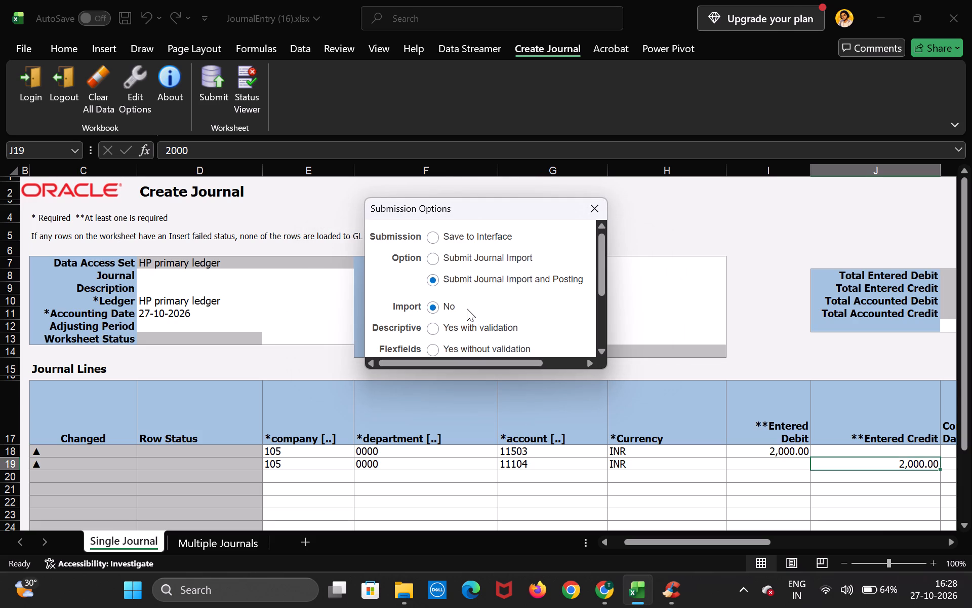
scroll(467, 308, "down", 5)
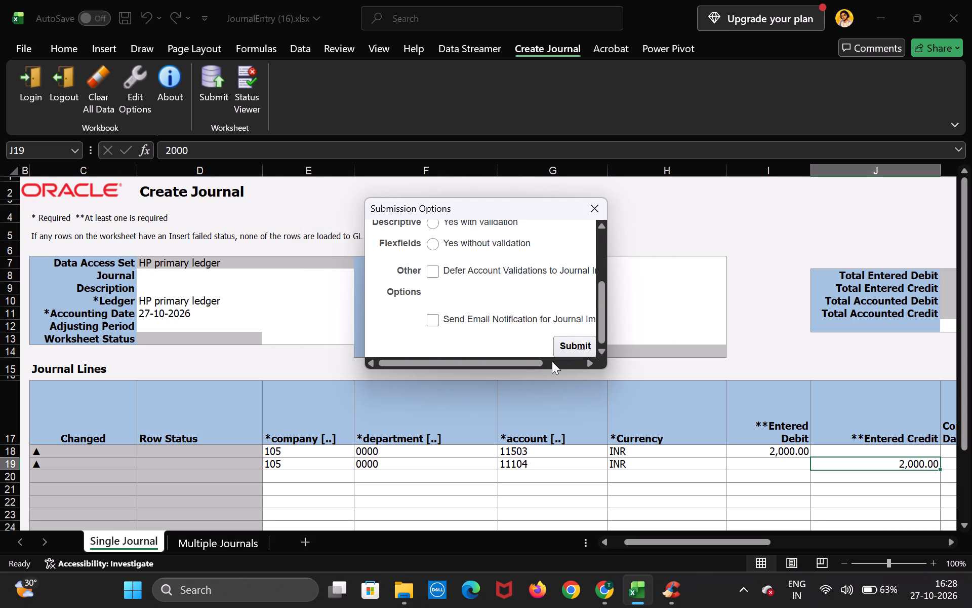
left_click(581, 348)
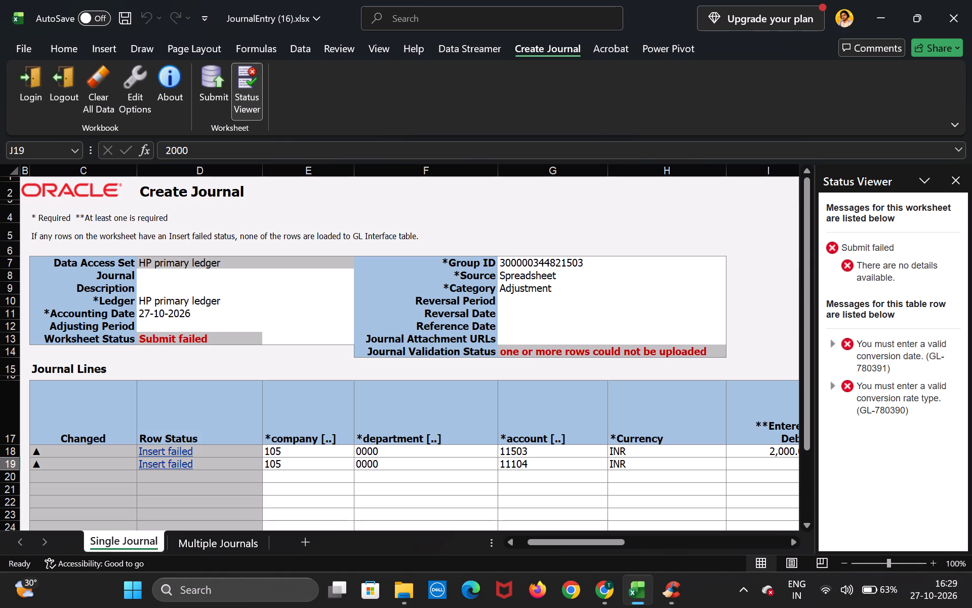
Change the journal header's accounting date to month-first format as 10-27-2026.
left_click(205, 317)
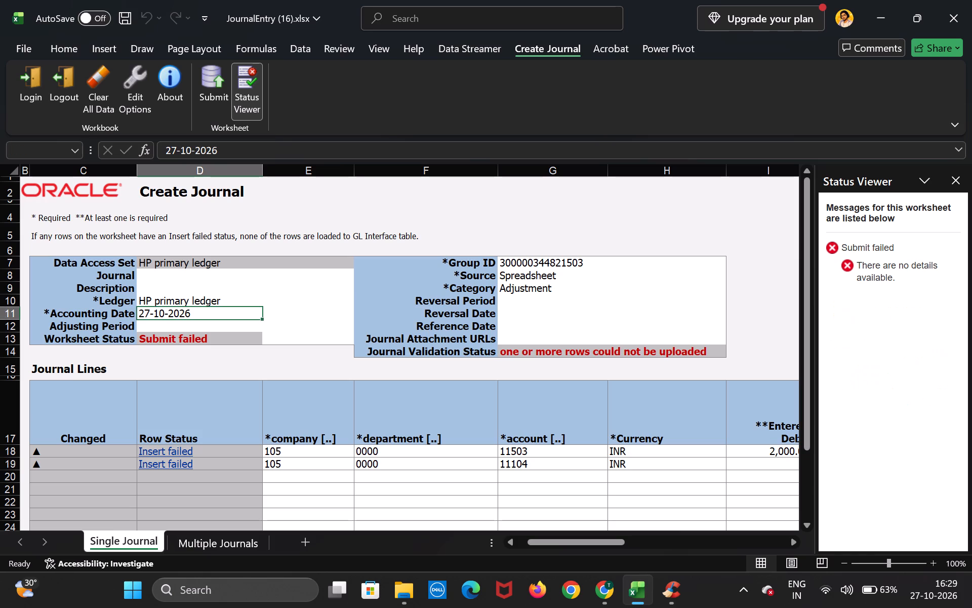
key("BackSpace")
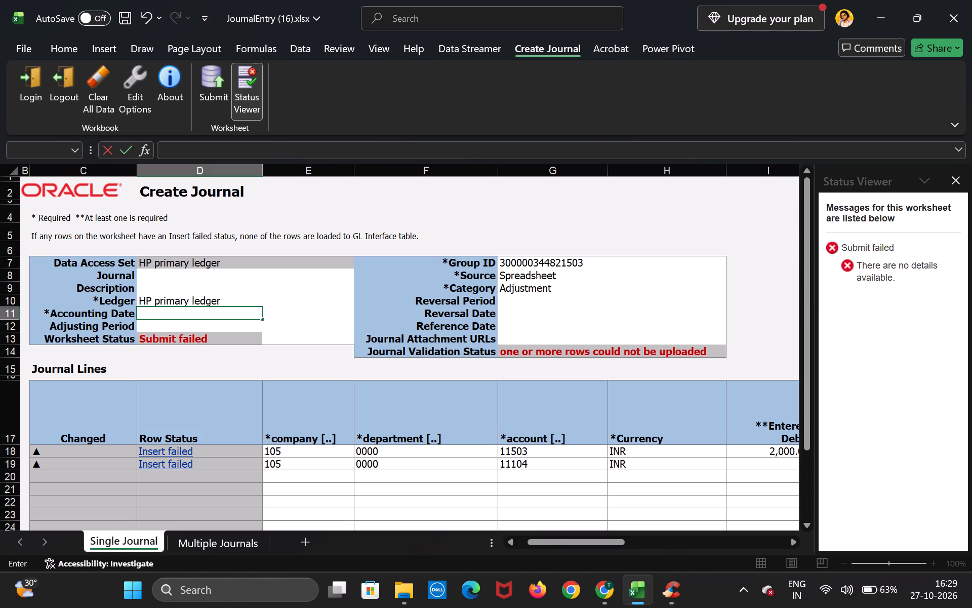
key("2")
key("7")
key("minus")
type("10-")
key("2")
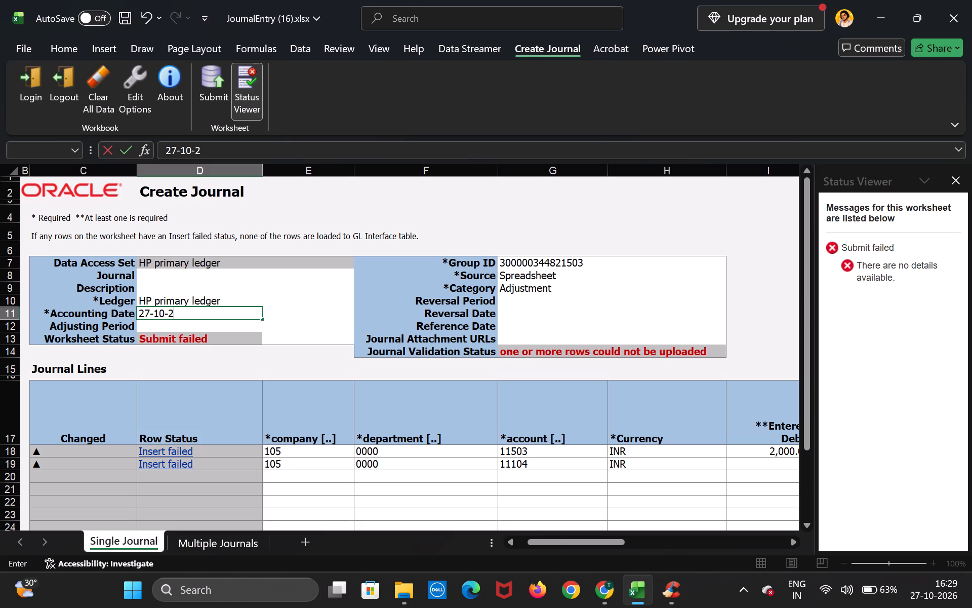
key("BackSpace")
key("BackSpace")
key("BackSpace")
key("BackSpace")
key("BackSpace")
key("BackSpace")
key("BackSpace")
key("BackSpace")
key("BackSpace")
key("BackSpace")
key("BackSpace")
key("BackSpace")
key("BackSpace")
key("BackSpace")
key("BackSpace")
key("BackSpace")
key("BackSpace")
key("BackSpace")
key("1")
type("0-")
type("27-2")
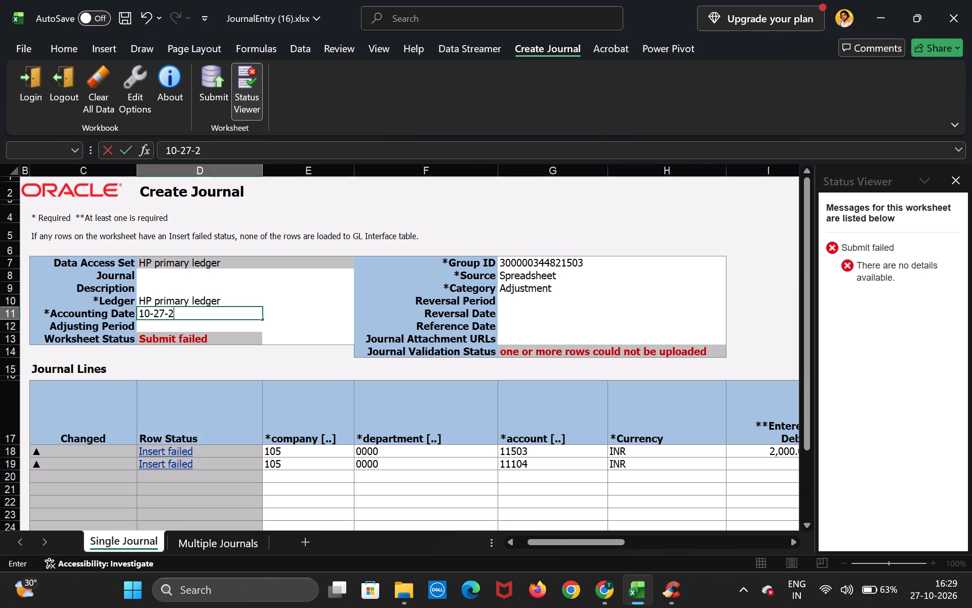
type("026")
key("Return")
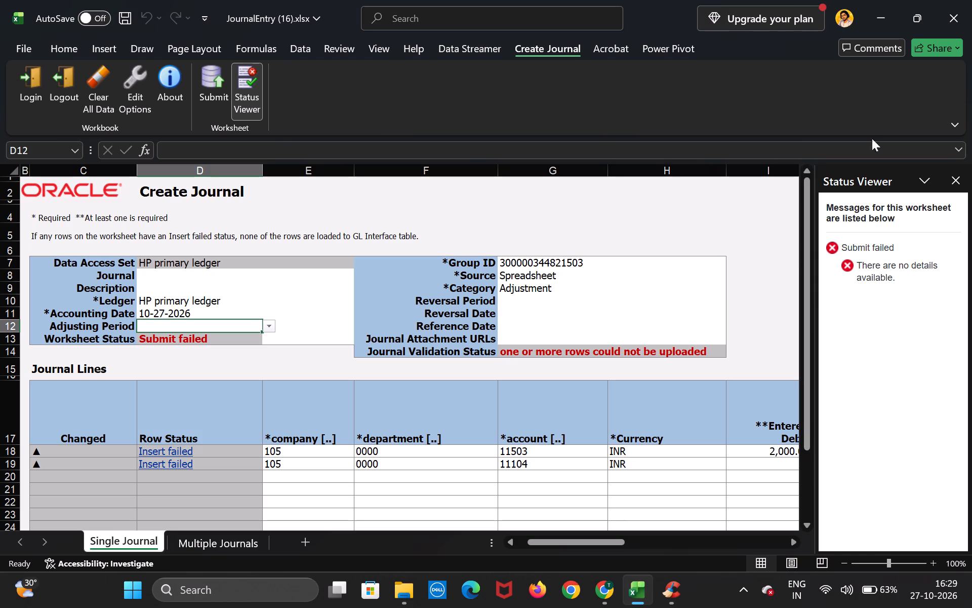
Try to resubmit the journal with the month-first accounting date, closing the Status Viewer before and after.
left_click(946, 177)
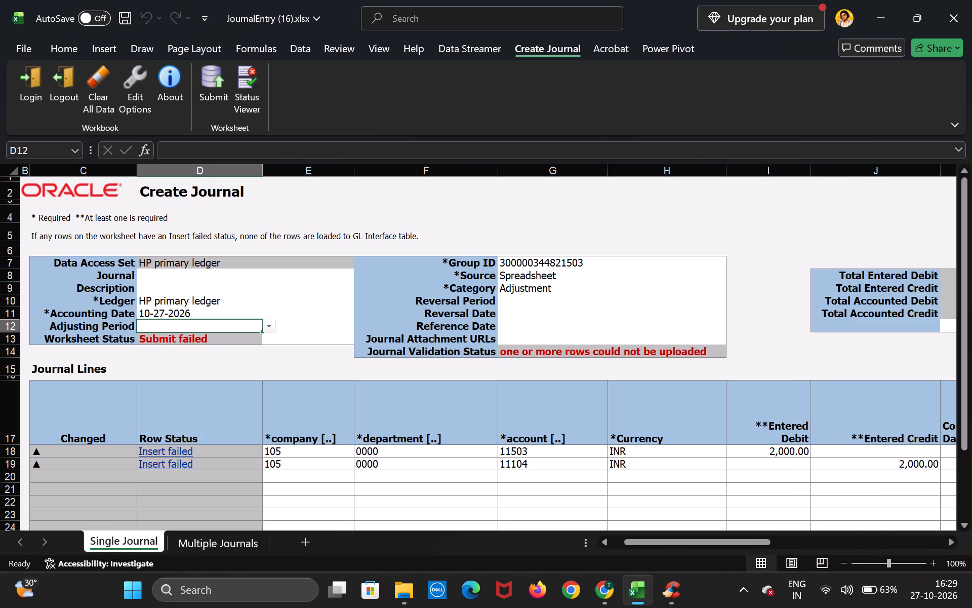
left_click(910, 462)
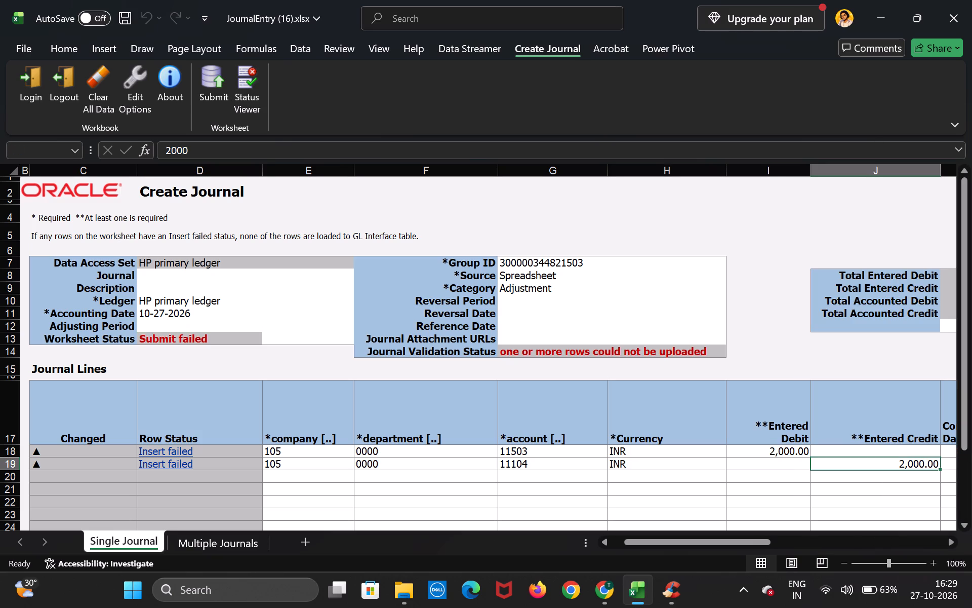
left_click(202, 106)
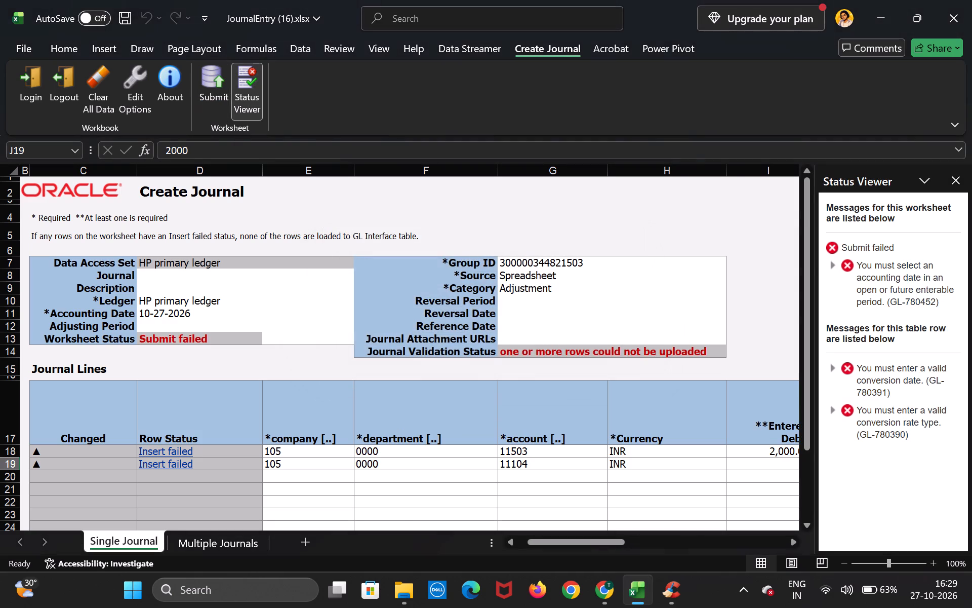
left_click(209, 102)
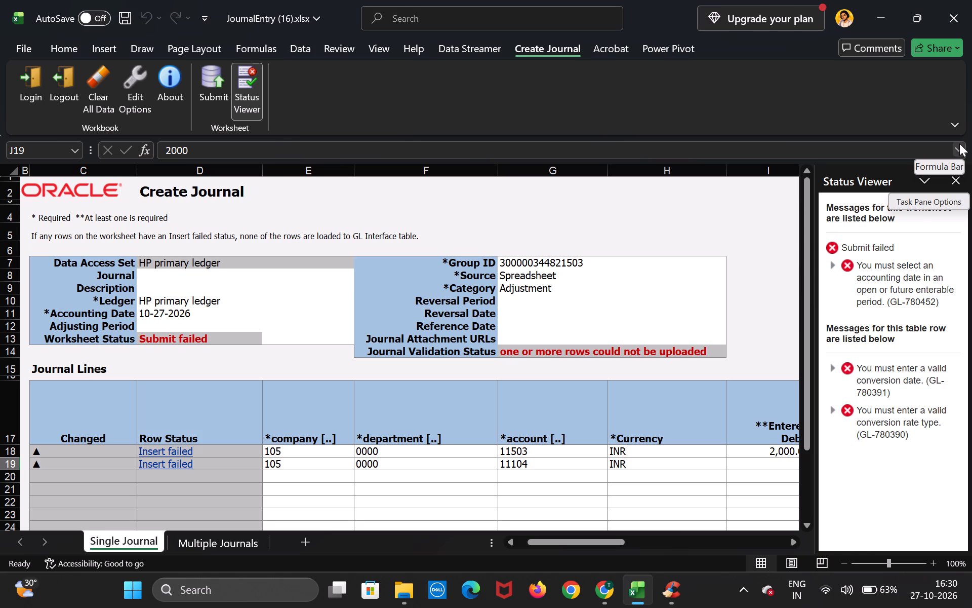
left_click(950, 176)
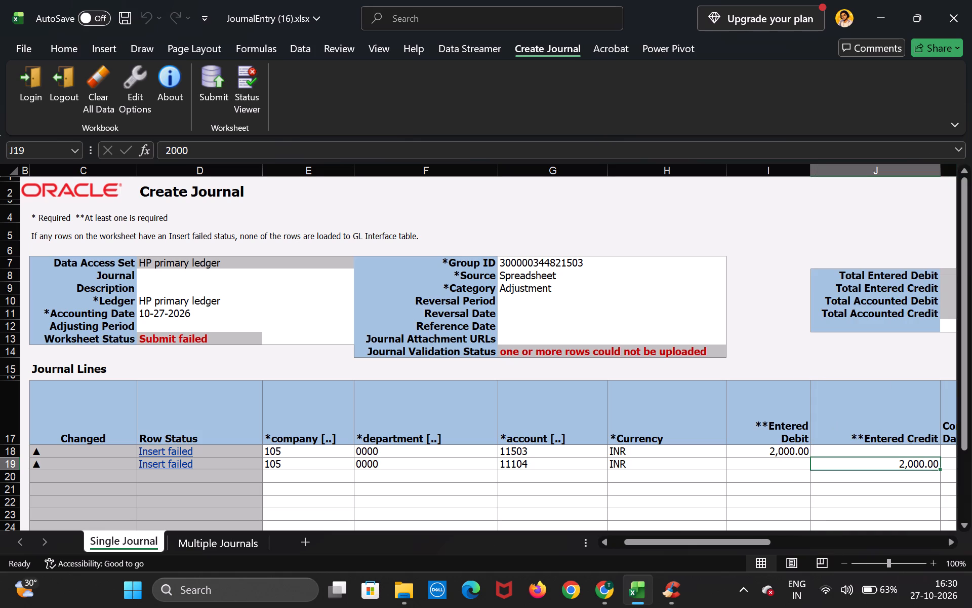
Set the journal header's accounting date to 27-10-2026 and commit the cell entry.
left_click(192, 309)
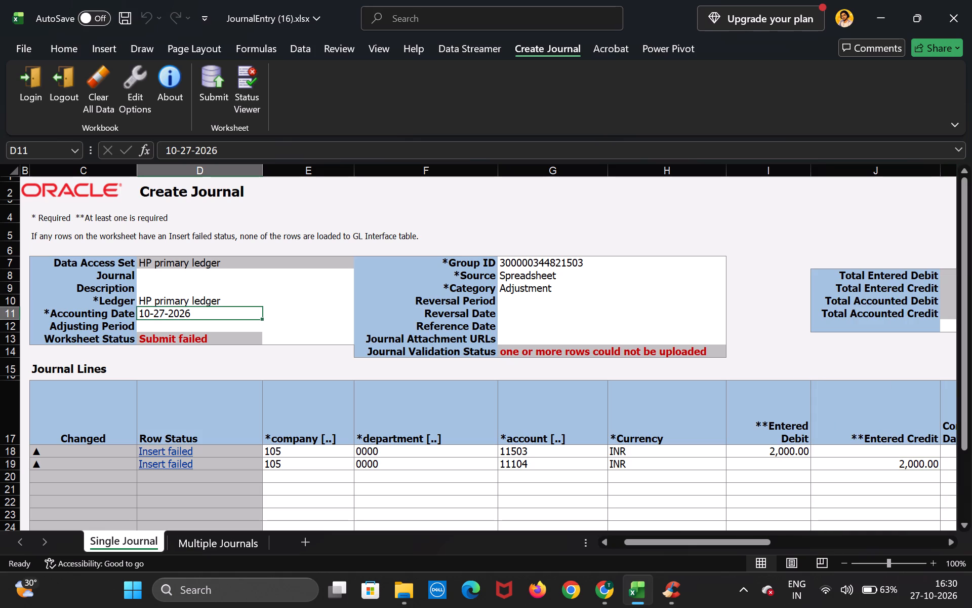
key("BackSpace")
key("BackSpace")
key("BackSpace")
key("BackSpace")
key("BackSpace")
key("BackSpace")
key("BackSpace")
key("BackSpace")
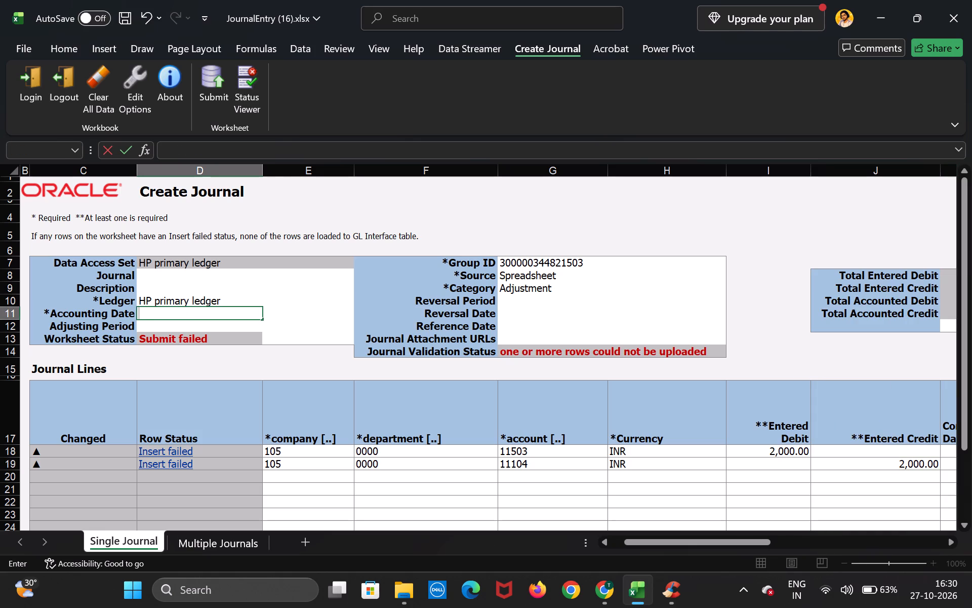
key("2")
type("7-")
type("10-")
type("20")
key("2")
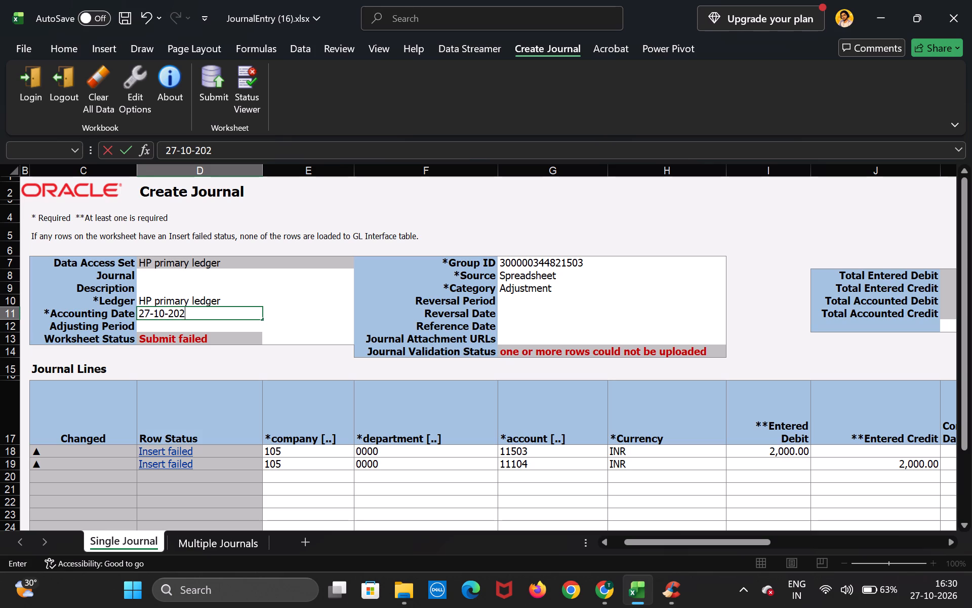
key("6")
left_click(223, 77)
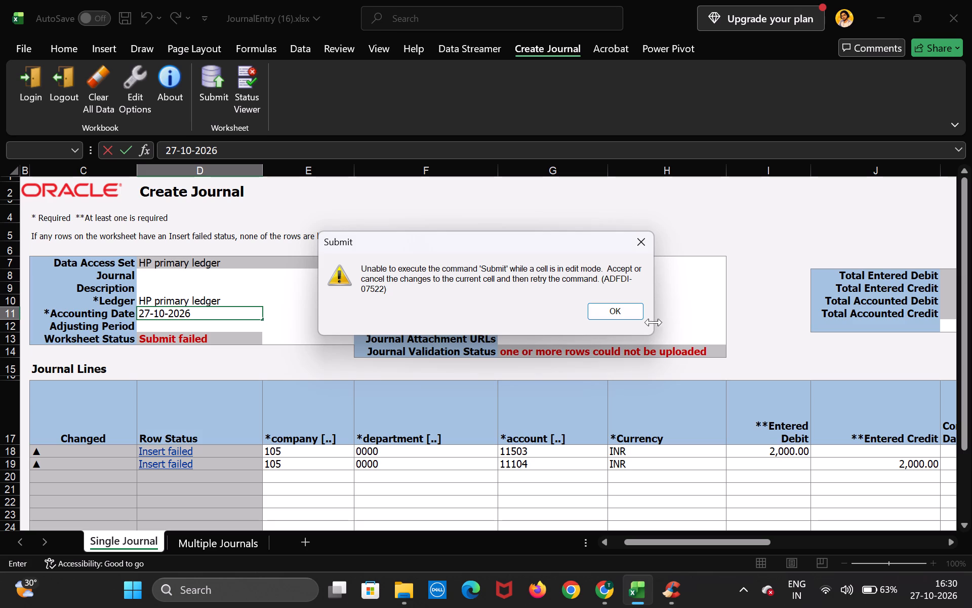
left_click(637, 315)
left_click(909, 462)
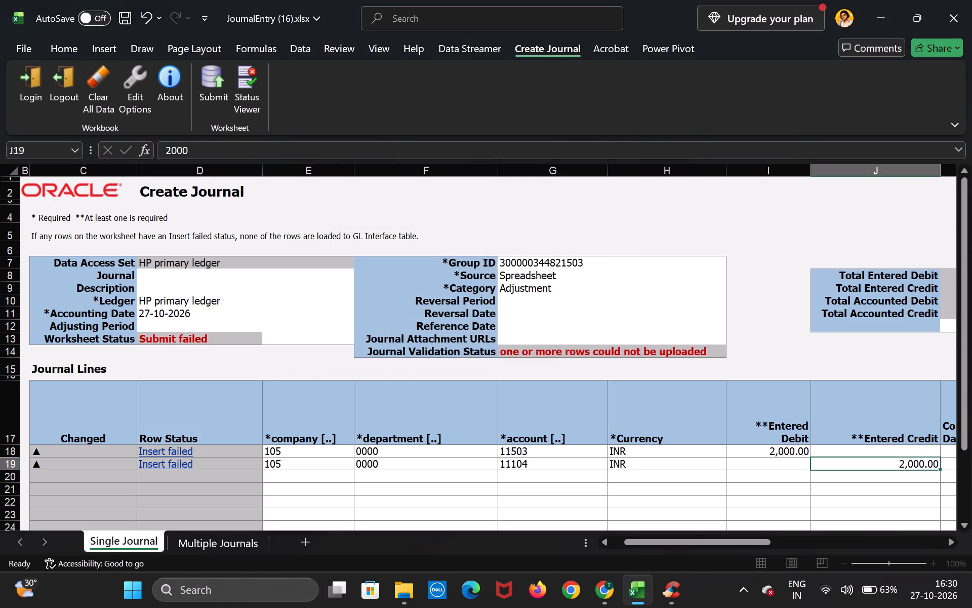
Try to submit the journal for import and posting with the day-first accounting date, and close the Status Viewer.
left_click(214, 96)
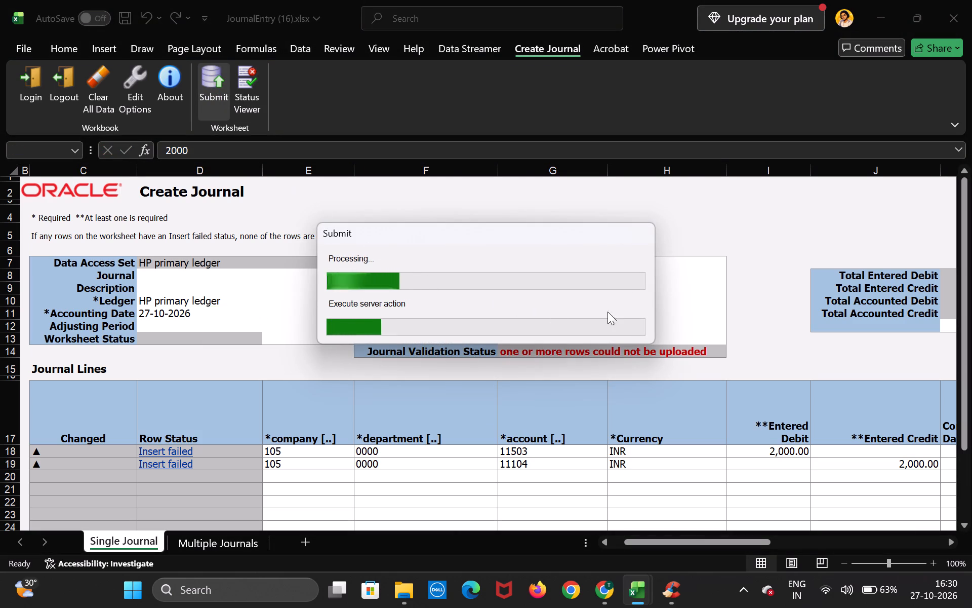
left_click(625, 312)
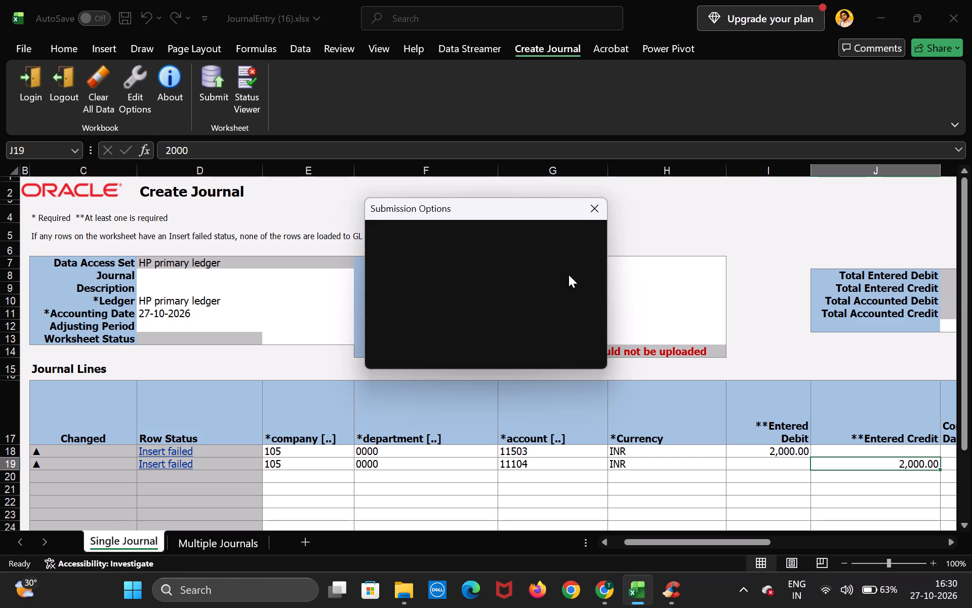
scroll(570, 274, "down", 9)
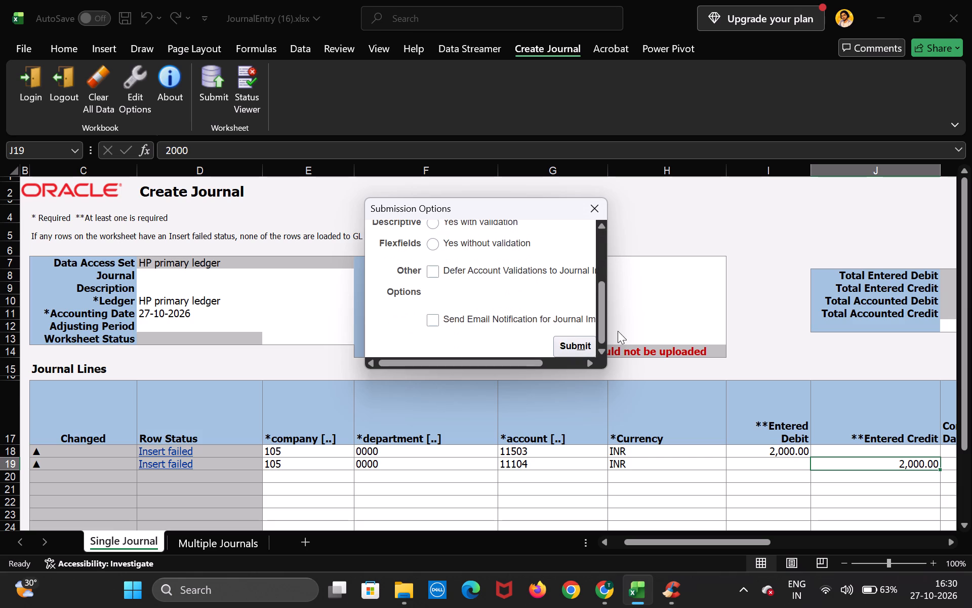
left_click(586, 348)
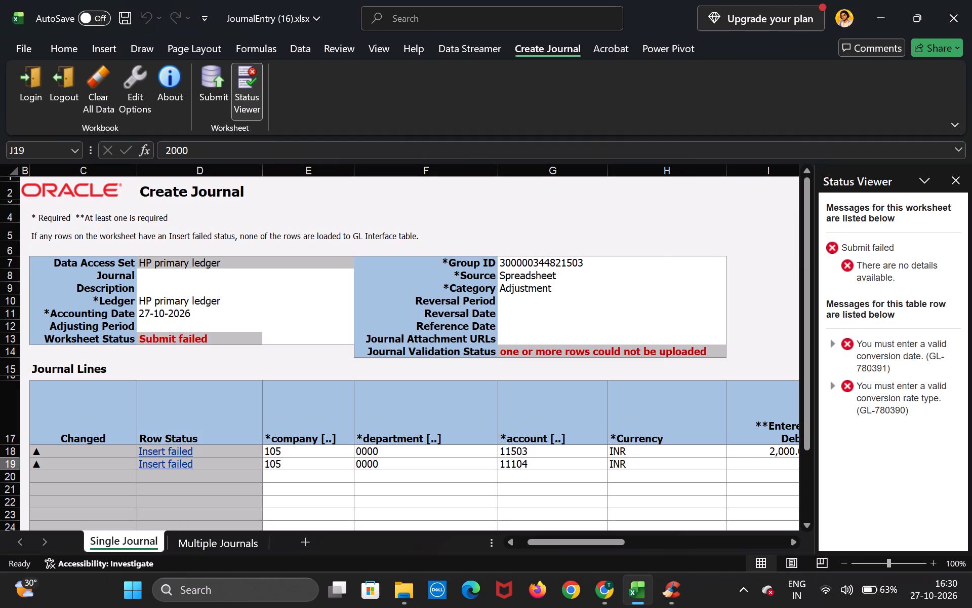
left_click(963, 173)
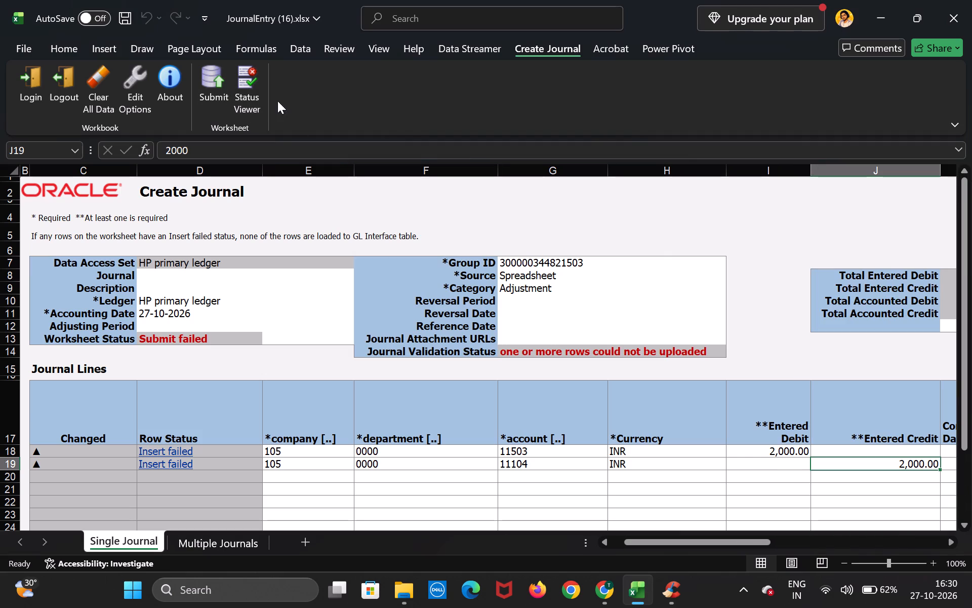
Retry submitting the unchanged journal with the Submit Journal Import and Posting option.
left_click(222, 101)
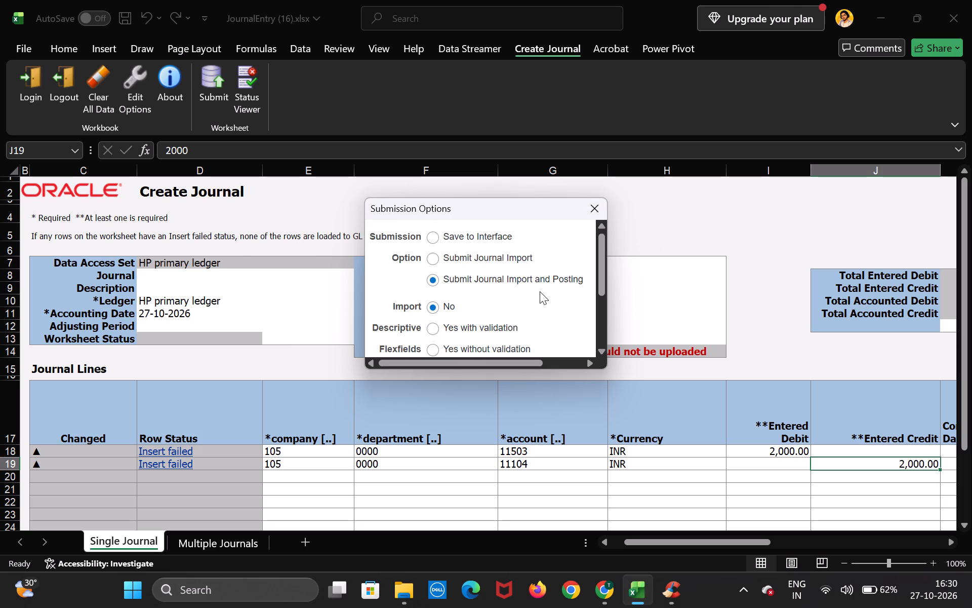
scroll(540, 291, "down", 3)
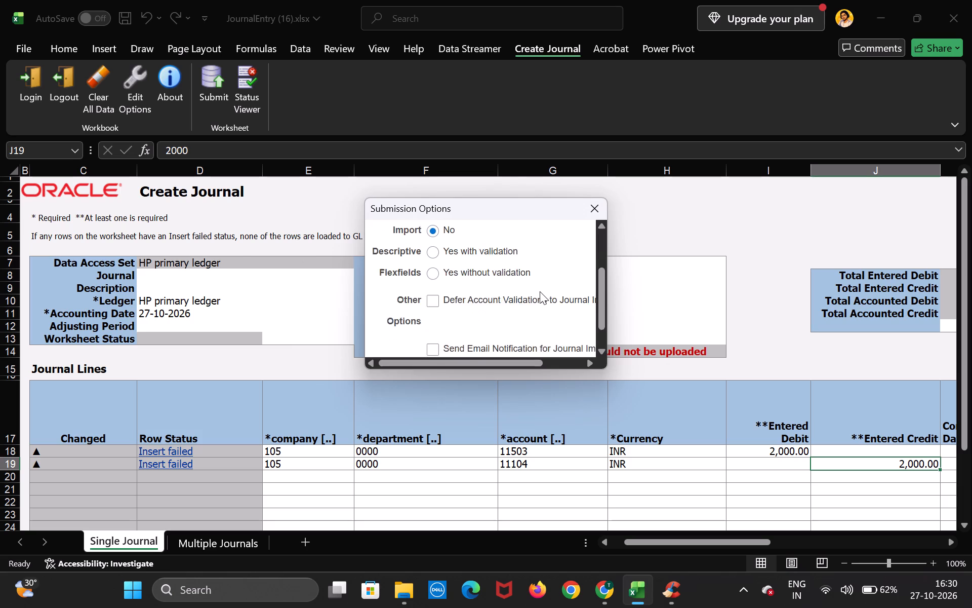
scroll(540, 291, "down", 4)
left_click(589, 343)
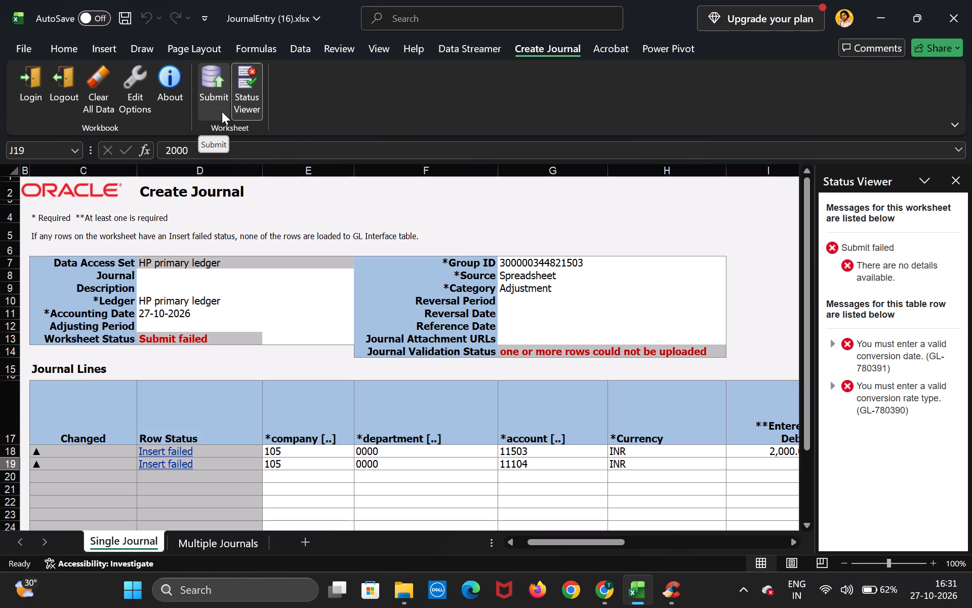
Close the JournalEntry (16) workbook without saving its changes.
left_click(953, 11)
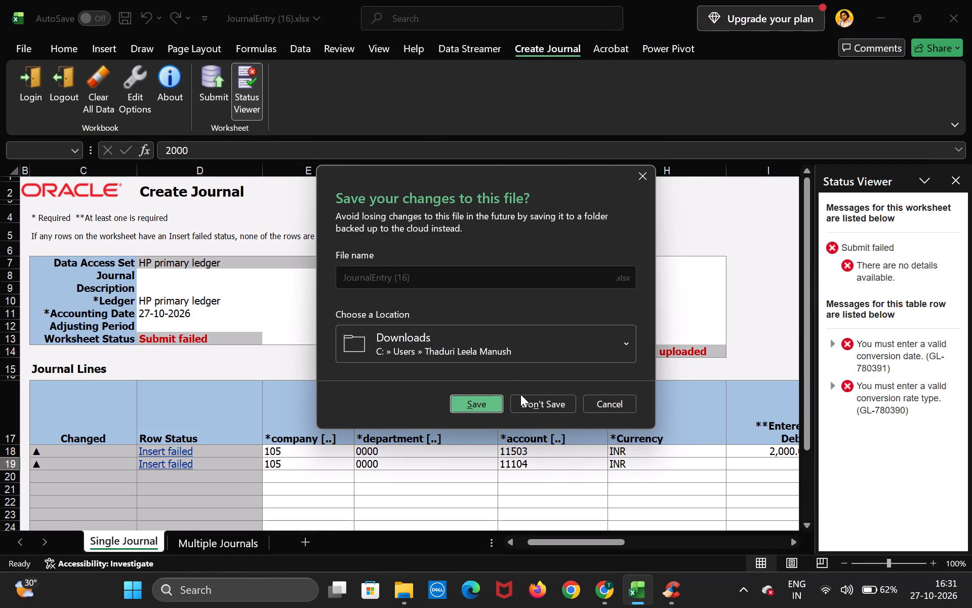
left_click(525, 400)
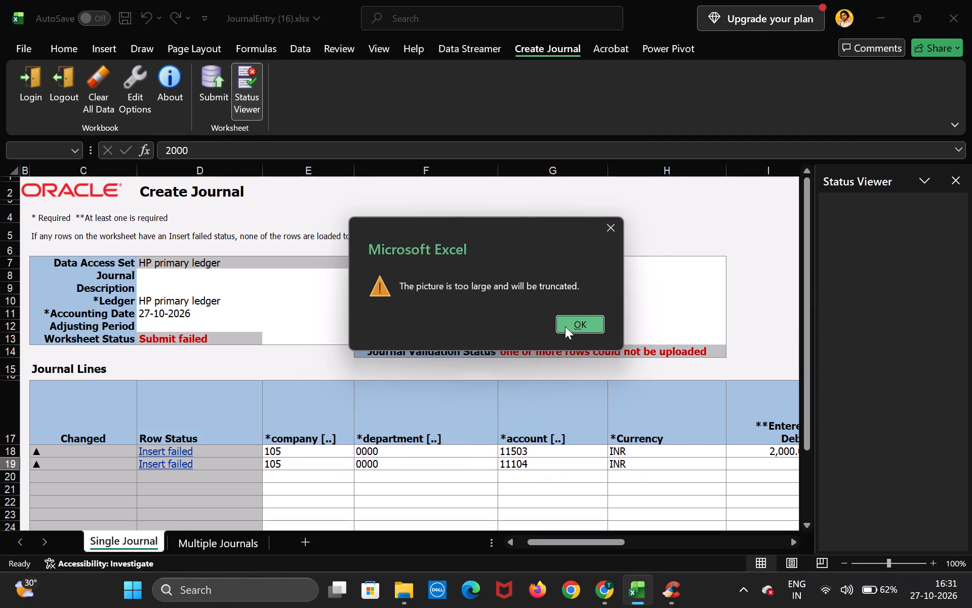
left_click(569, 322)
left_click(572, 325)
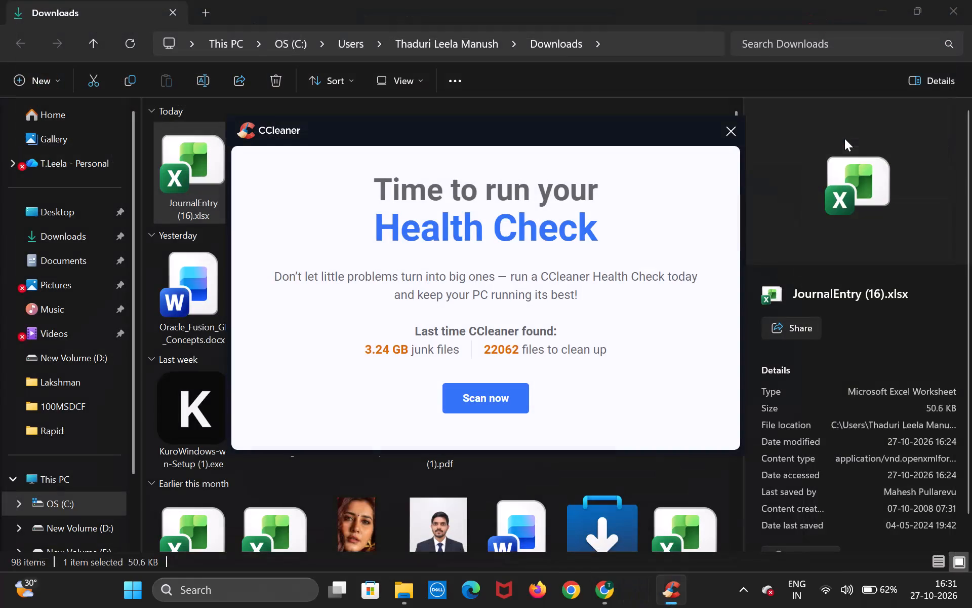
Dismiss the CCleaner prompt and reopen JournalEntry (16).xlsx from the Downloads folder with Excel.
left_click(734, 133)
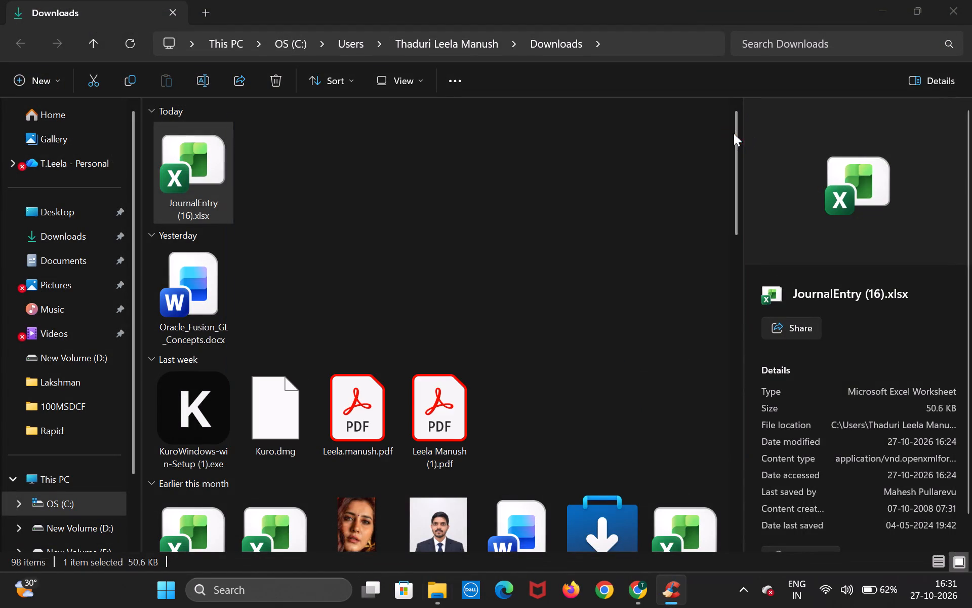
right_click(209, 180)
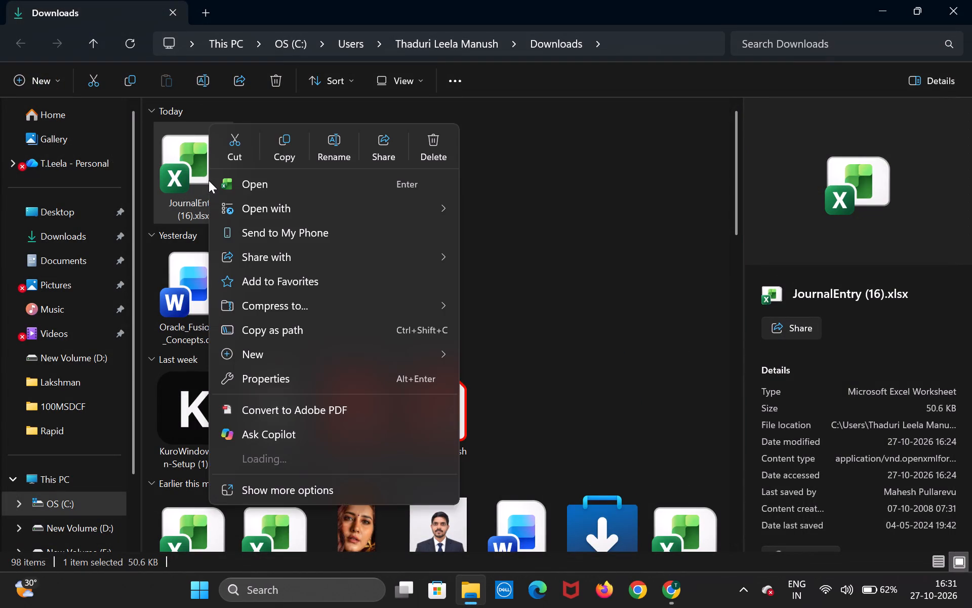
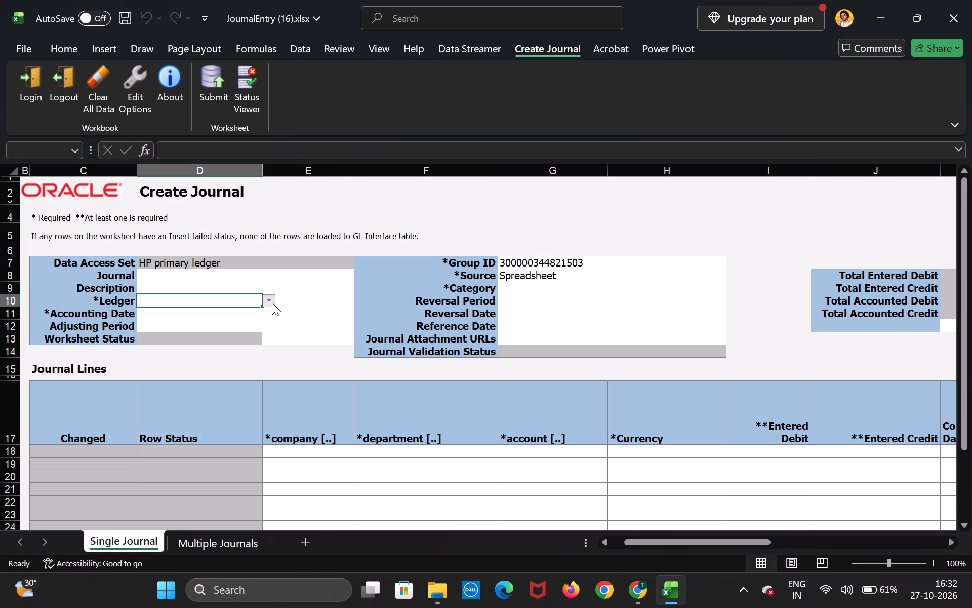
Set the journal header's ledger to HP primary ledger and its accounting date to 27-10-2026.
left_click(241, 314)
left_click(194, 318)
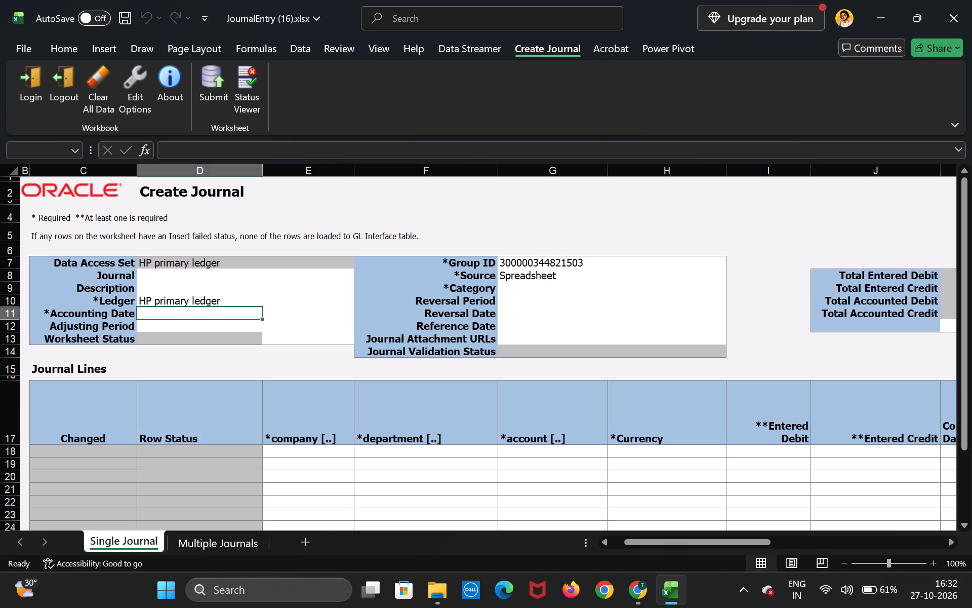
left_click(250, 316)
type("27")
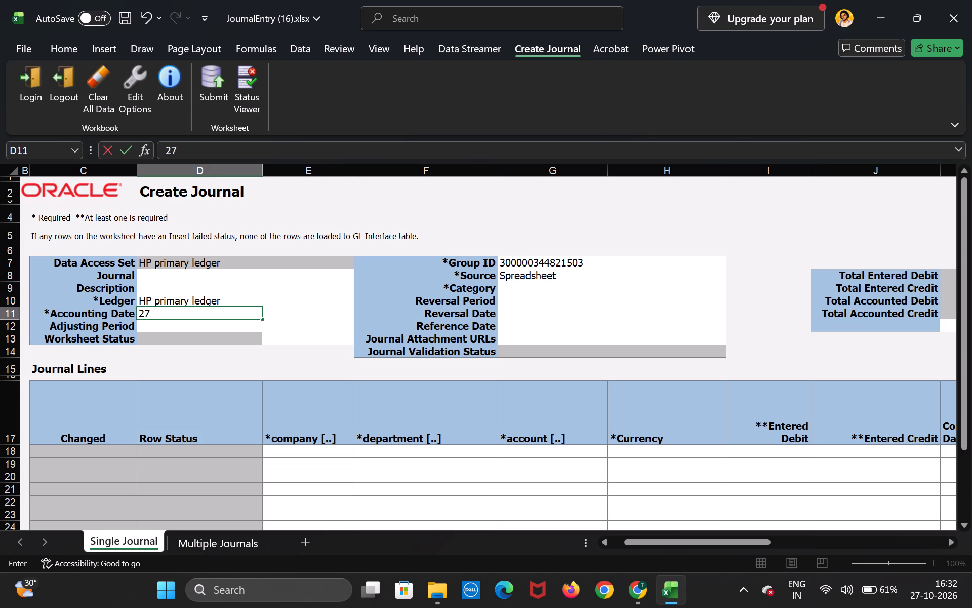
type("-10-202")
key("6")
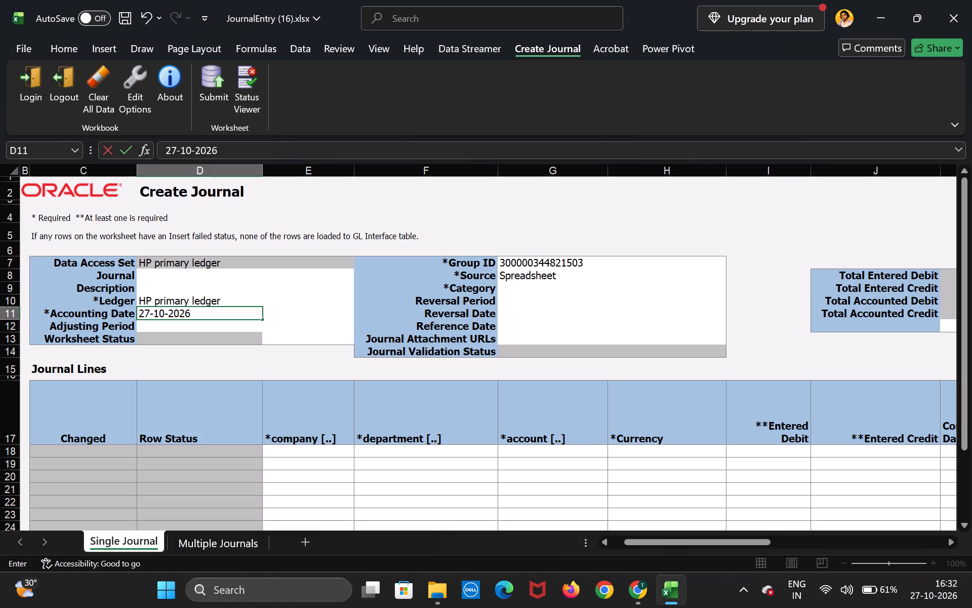
Choose 13_Oct-26 as the adjusting period in the journal header.
left_click(226, 329)
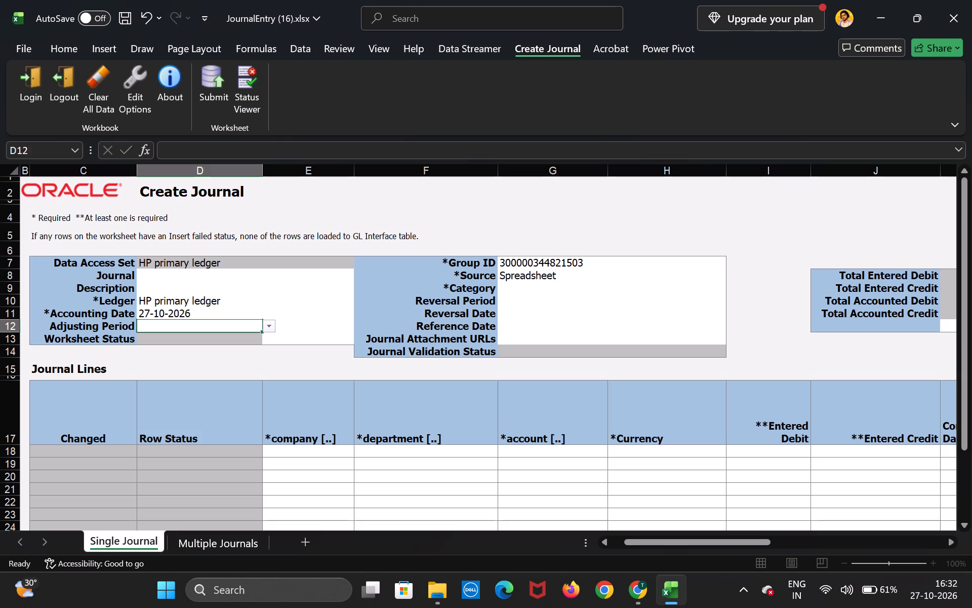
left_click(268, 327)
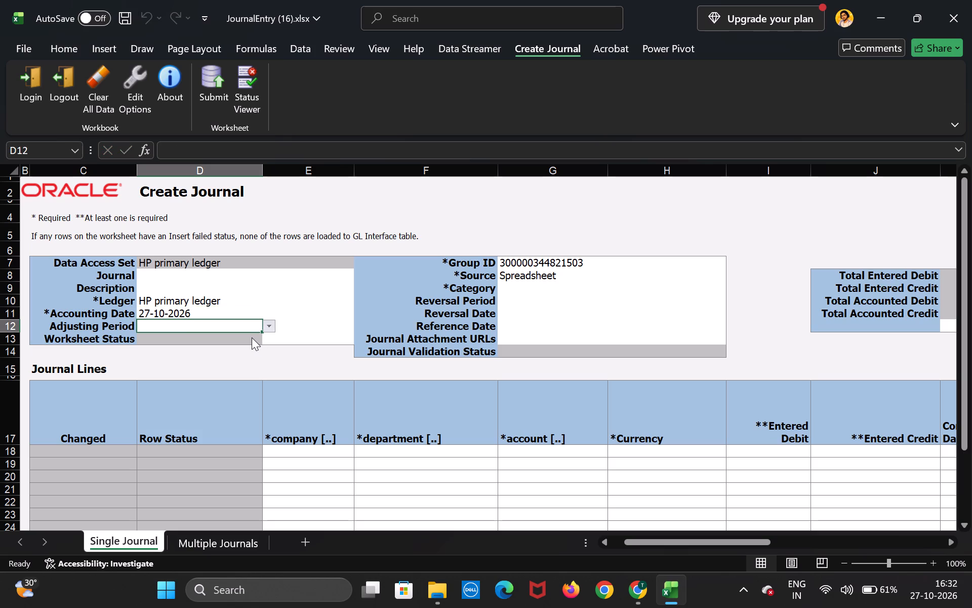
left_click(252, 337)
Look up the category with the search text adjustment and set the journal's category to Adjustment.
left_click(517, 290)
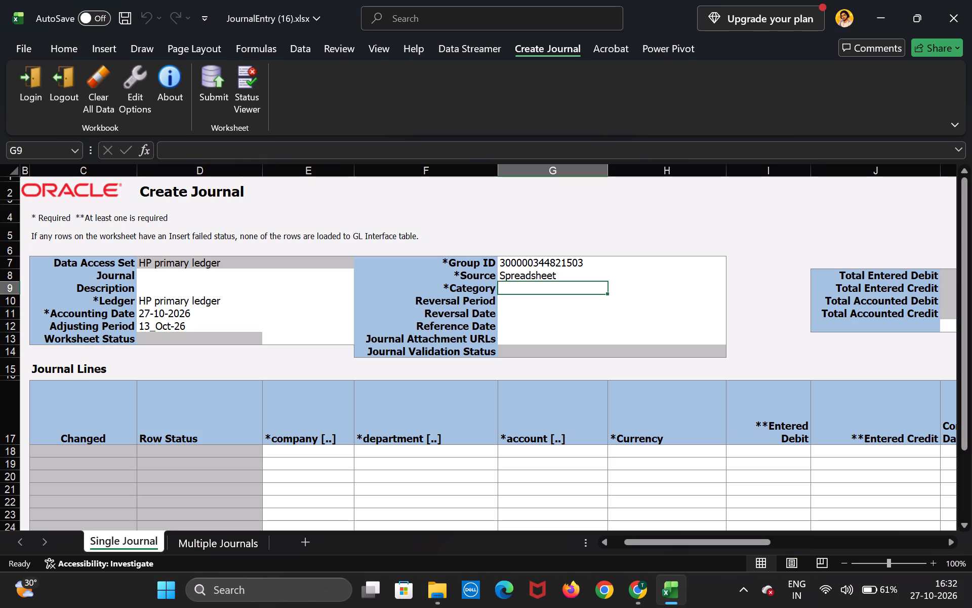
double_click(582, 288)
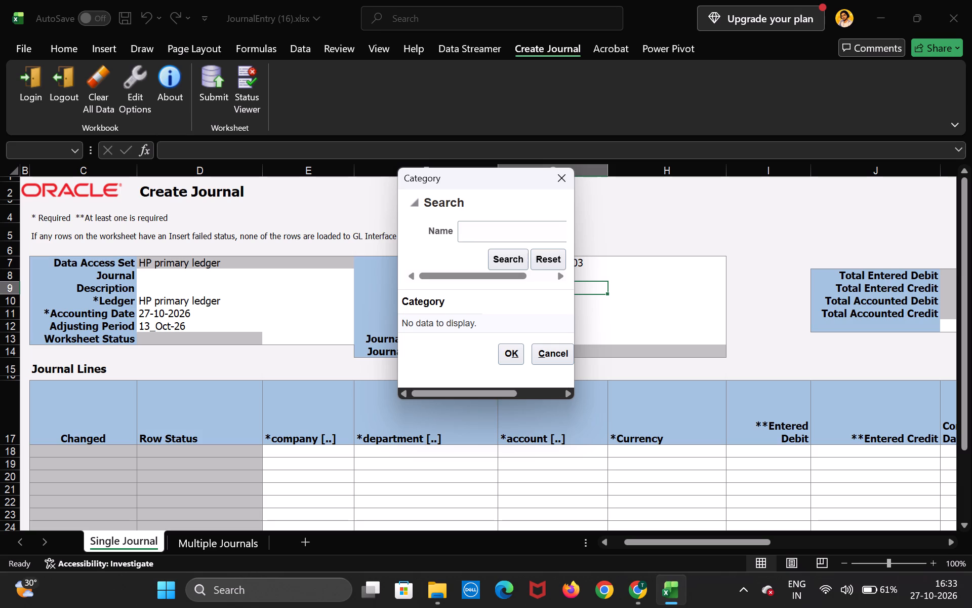
left_click(494, 239)
type("adjustmeny")
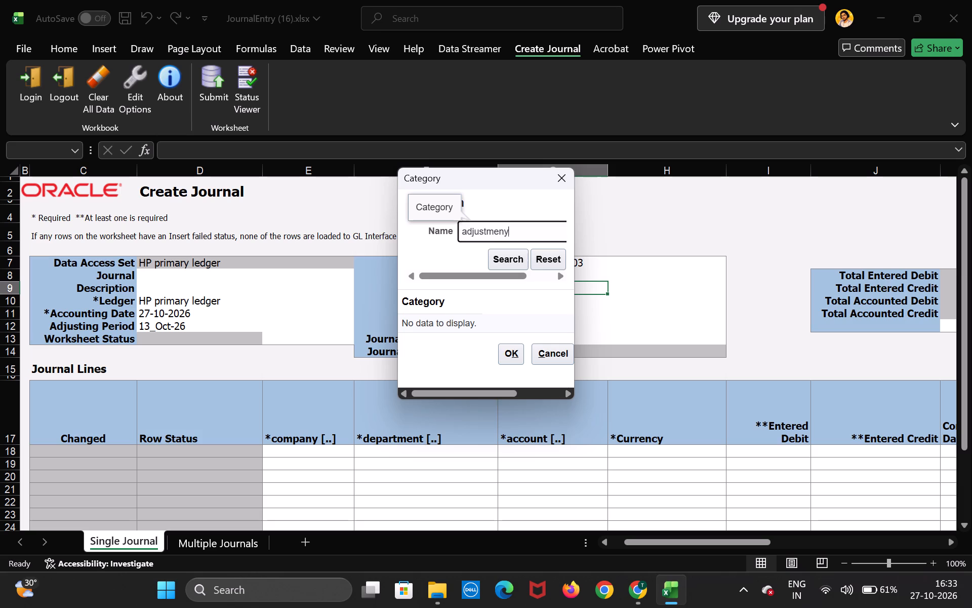
key("BackSpace")
key("t")
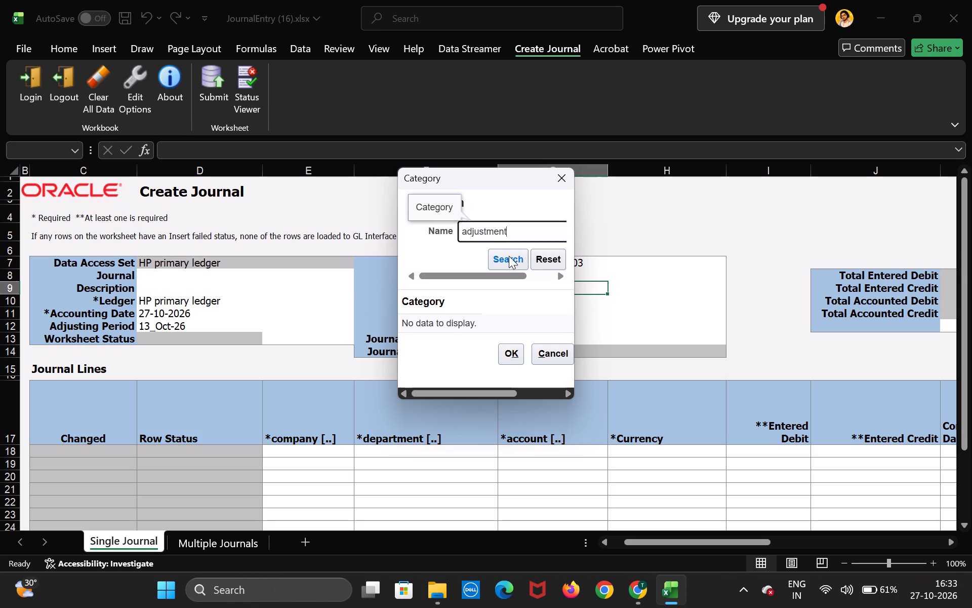
left_click(509, 256)
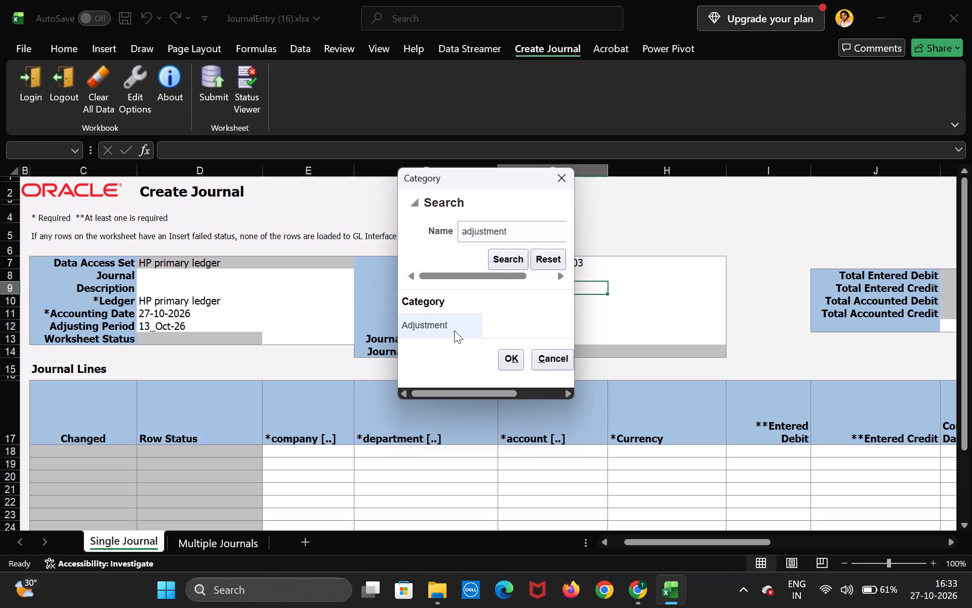
left_click(454, 330)
left_click(509, 359)
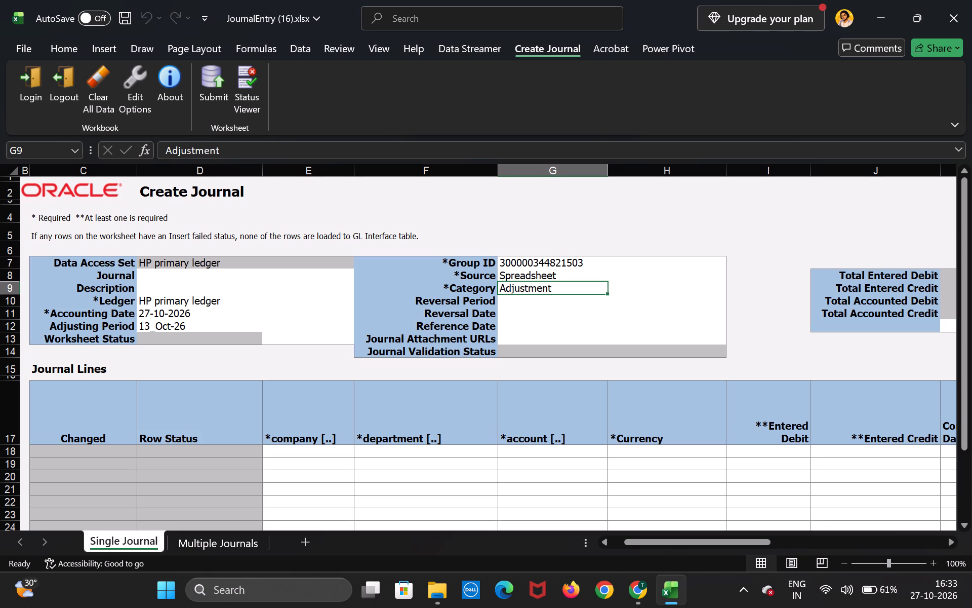
scroll(494, 329, "left", 1)
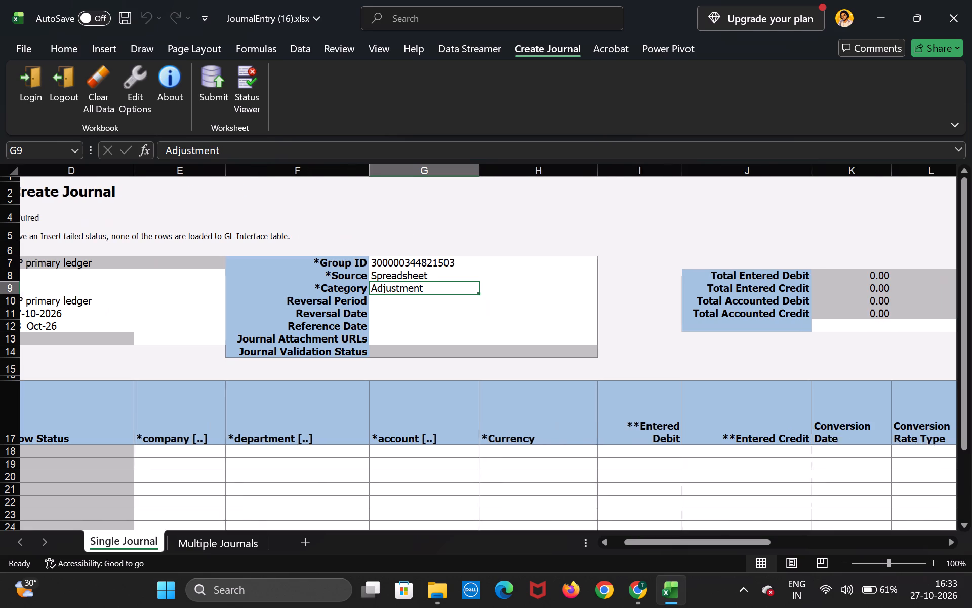
scroll(494, 329, "left", 1)
scroll(494, 329, "right", 3)
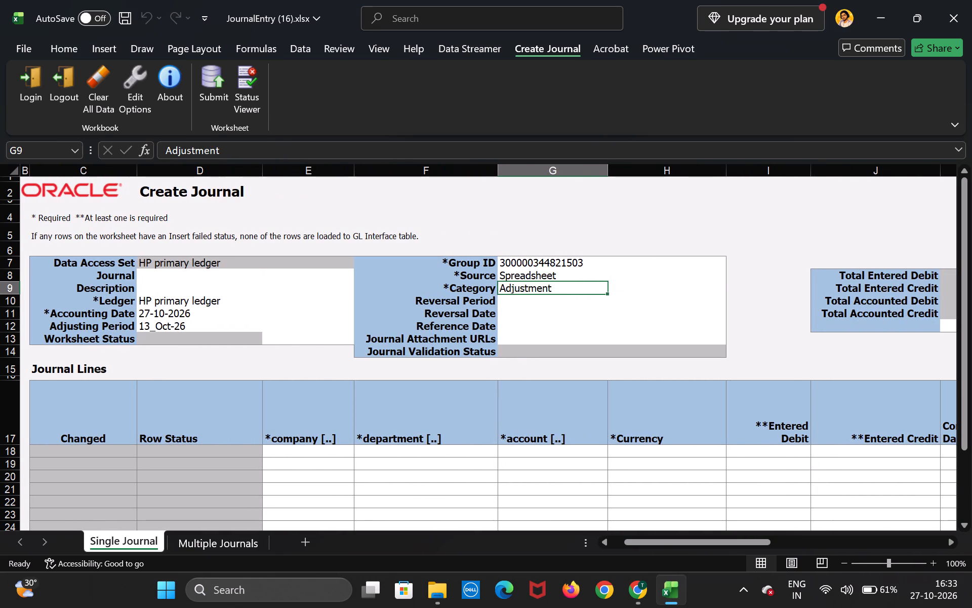
double_click(295, 453)
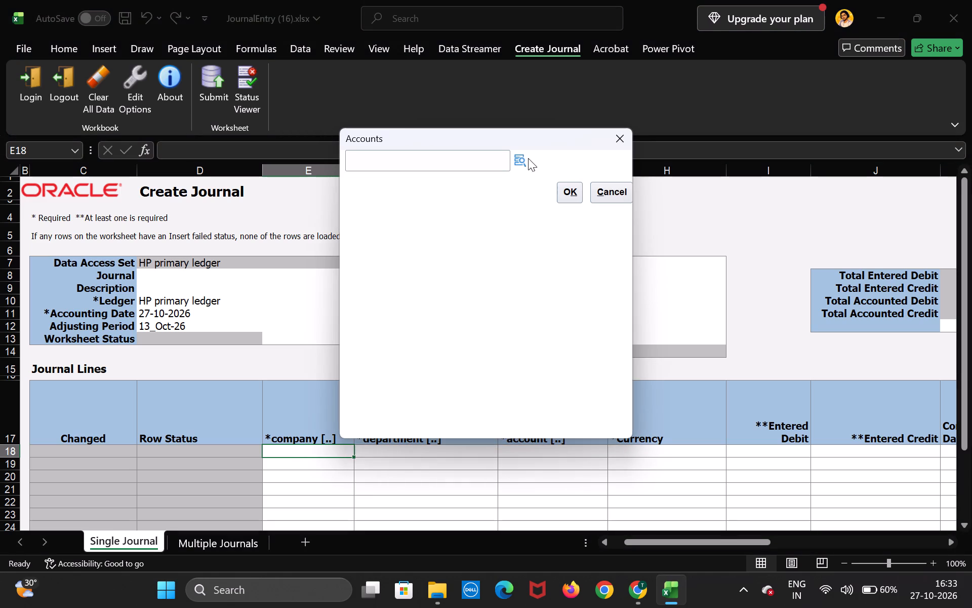
left_click(520, 159)
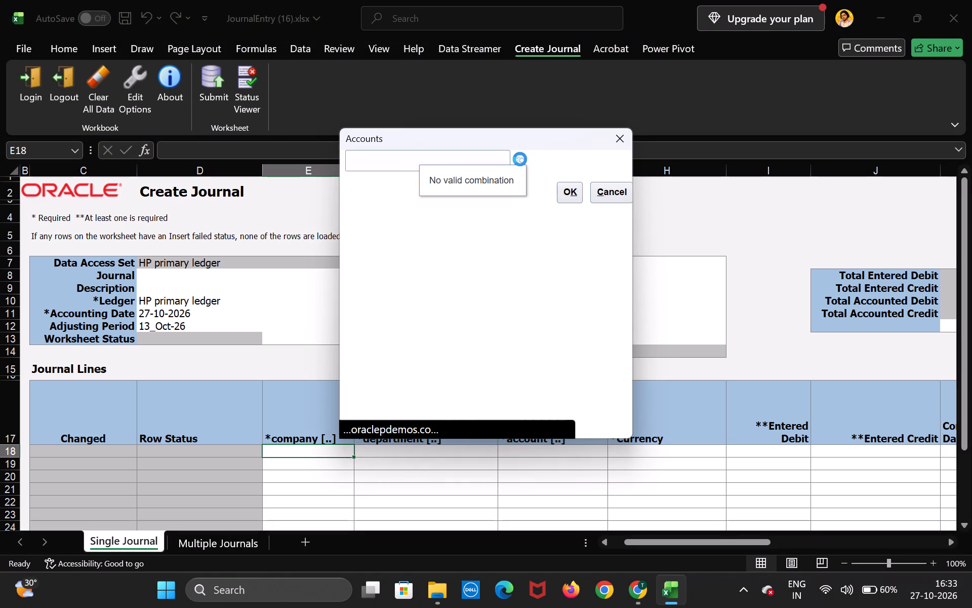
left_click(526, 361)
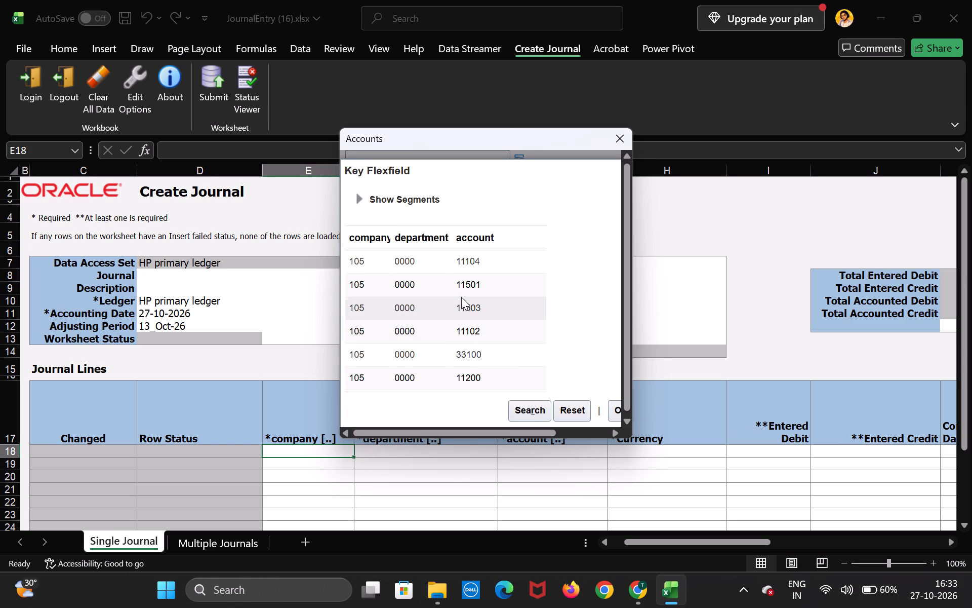
left_click(461, 297)
left_click(487, 288)
left_click(610, 408)
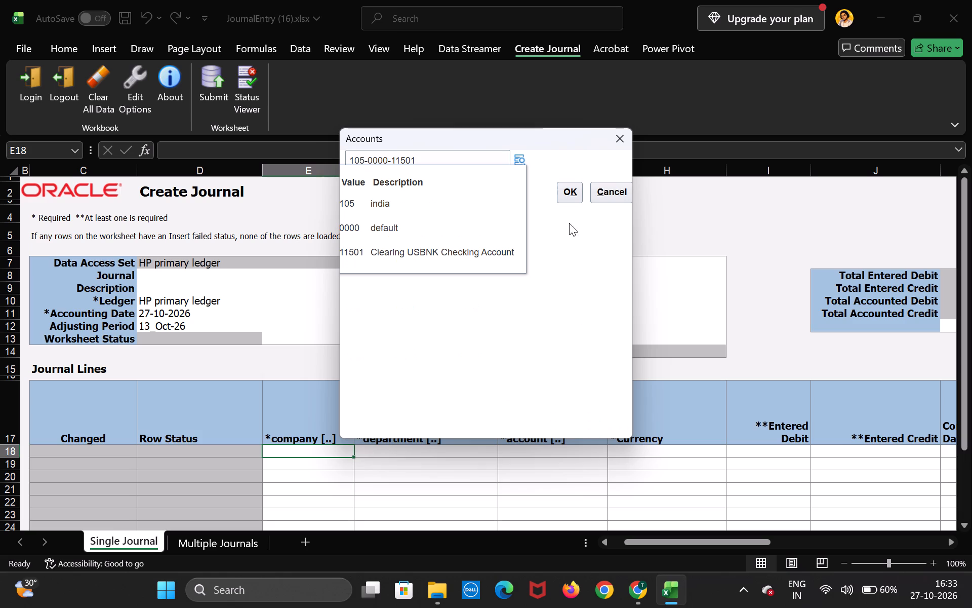
left_click(575, 186)
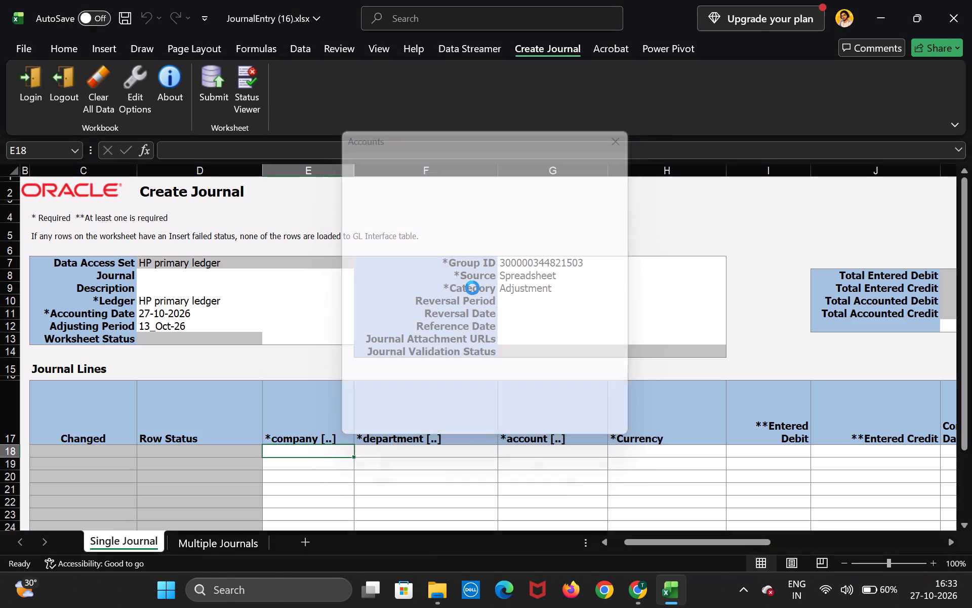
Enter company 105, department 0000 and account 11503 on the second journal line.
scroll(446, 425, "down", 1)
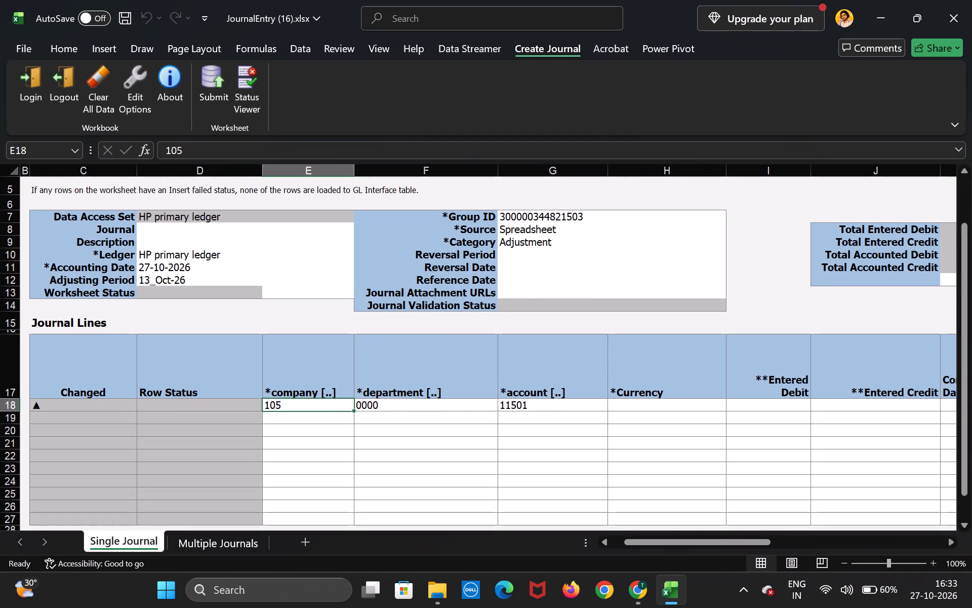
left_click(301, 421)
type("10")
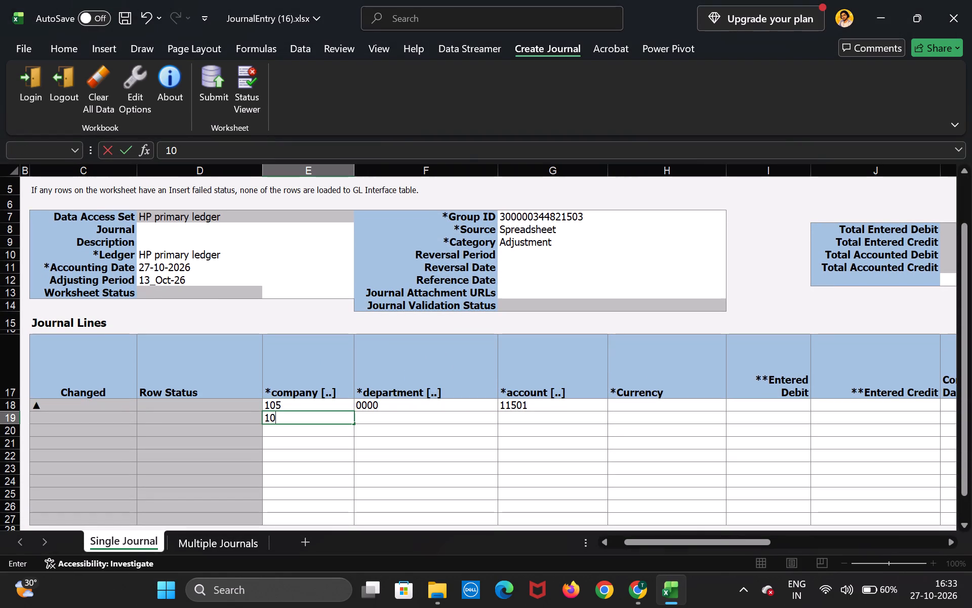
key("5")
key("Tab")
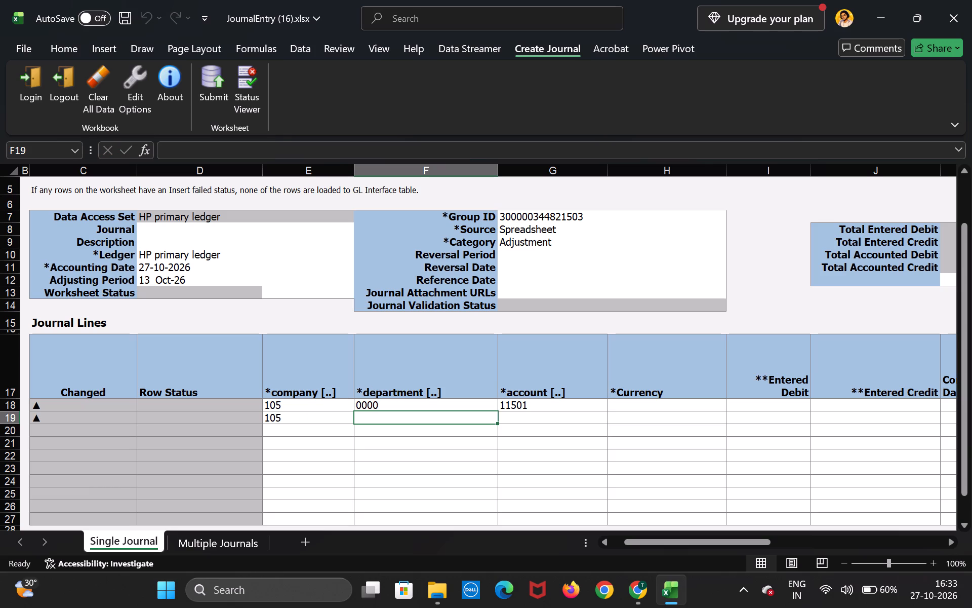
type("0000")
key("Tab")
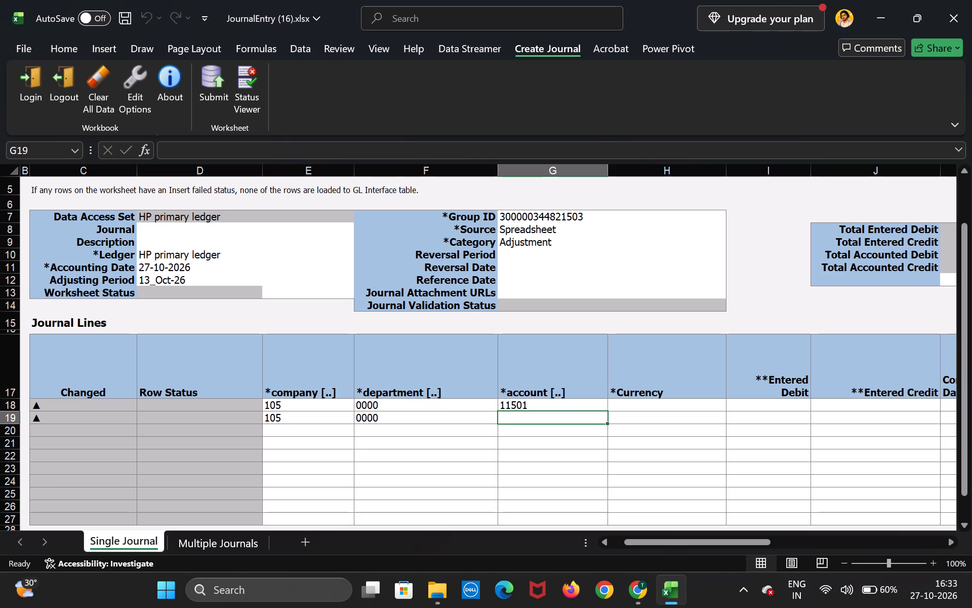
type("11")
type("50")
key("3")
key("Tab")
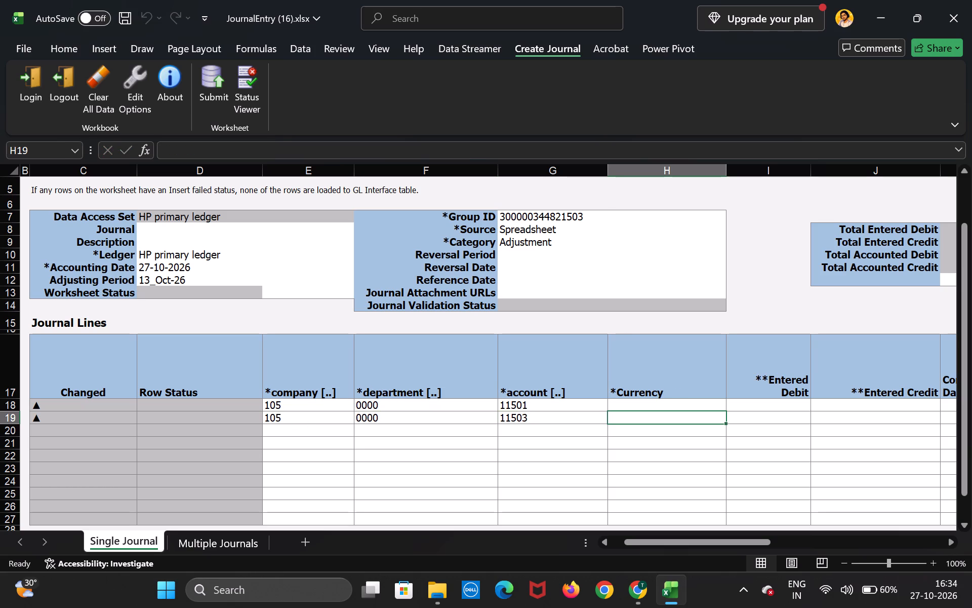
Set the currency to INR on both journal lines, choosing Indian Rupee from the currency lookup for the first line.
double_click(646, 406)
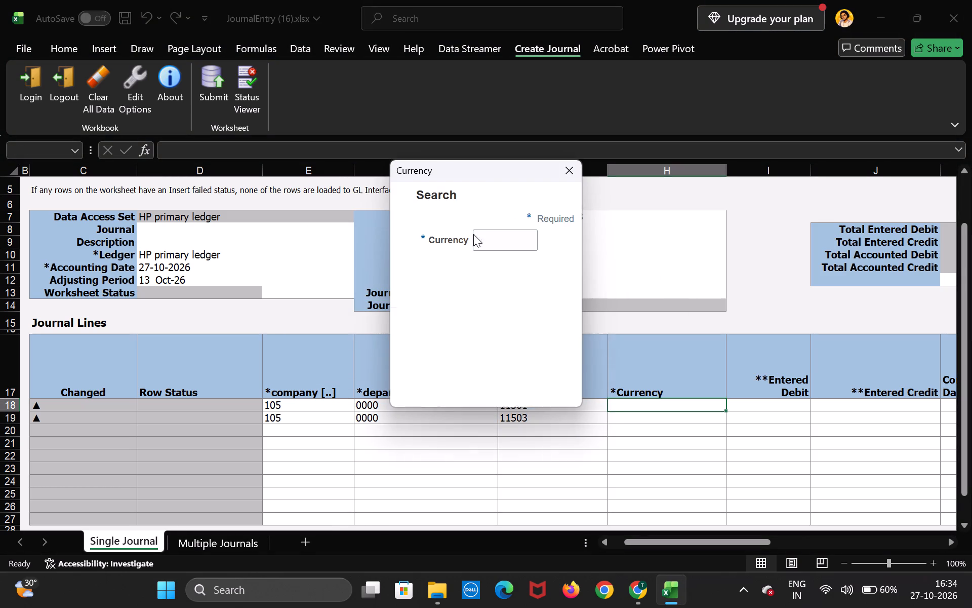
left_click(502, 242)
type("usd")
key("Return")
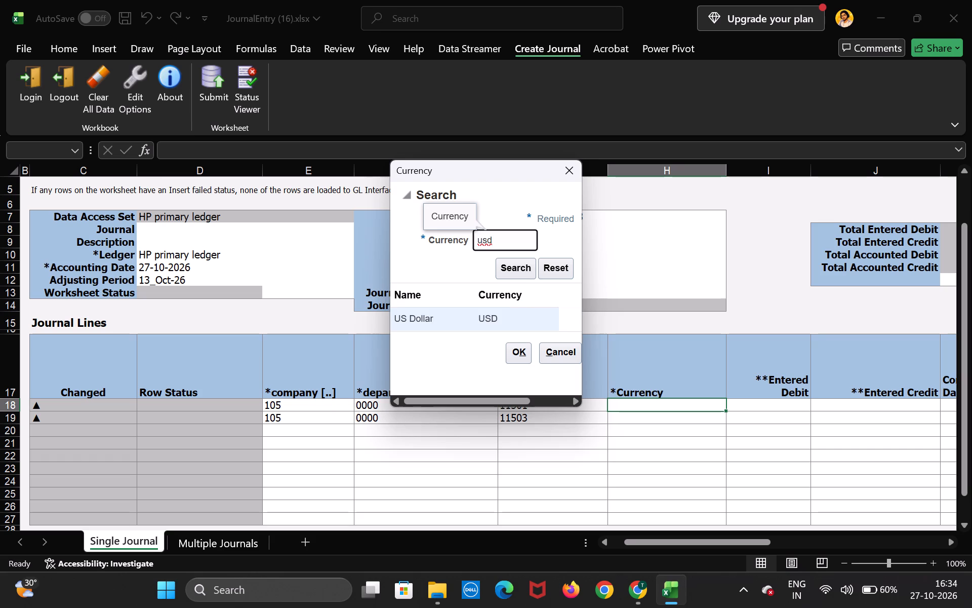
key("BackSpace")
key("BackSpace")
key("BackSpace")
type("inr")
key("Return")
left_click(496, 315)
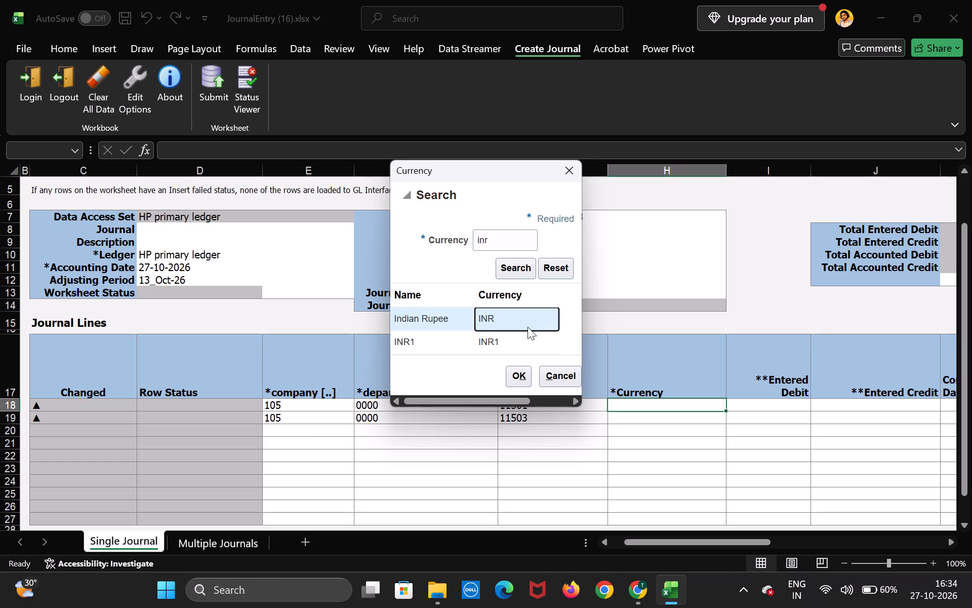
left_click(522, 374)
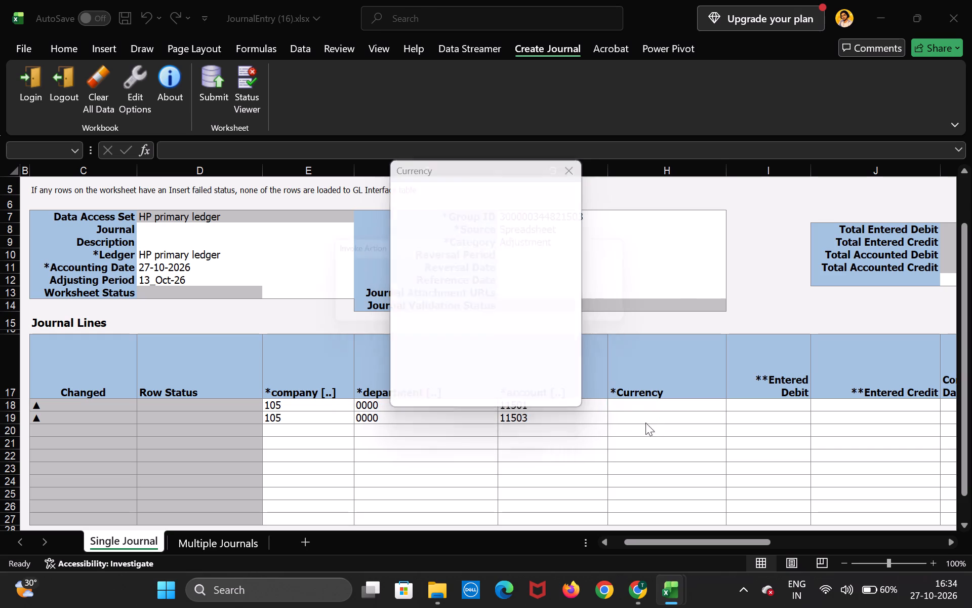
left_click(639, 419)
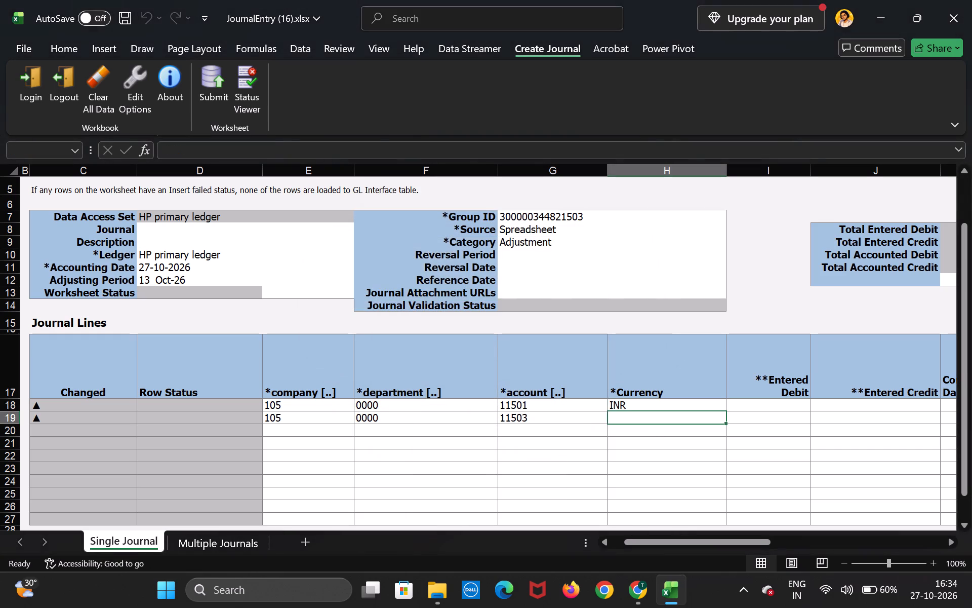
type("INR")
left_click(758, 410)
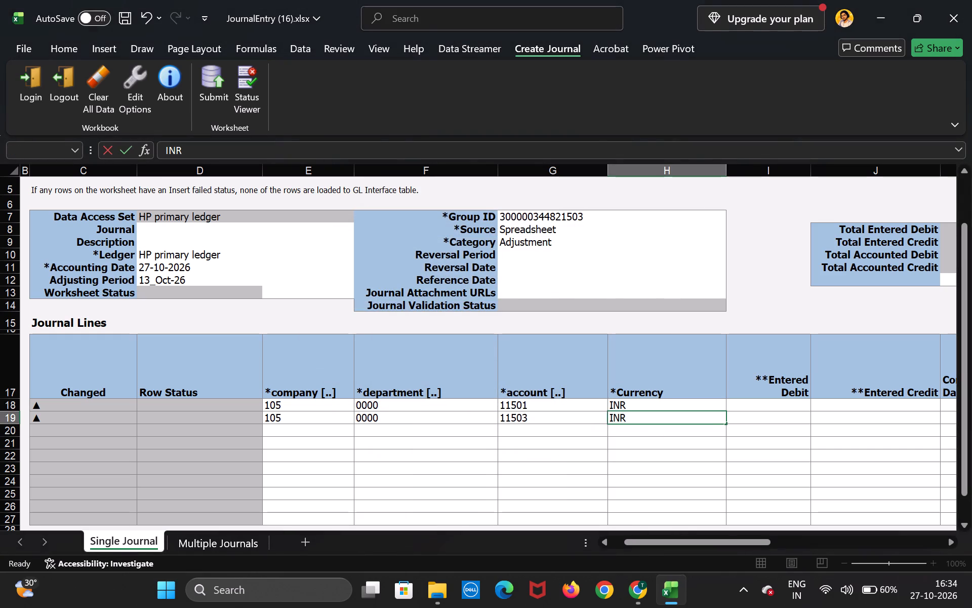
Enter a debit of 100 on the first journal line and a credit of 100 on the second journal line.
type("100")
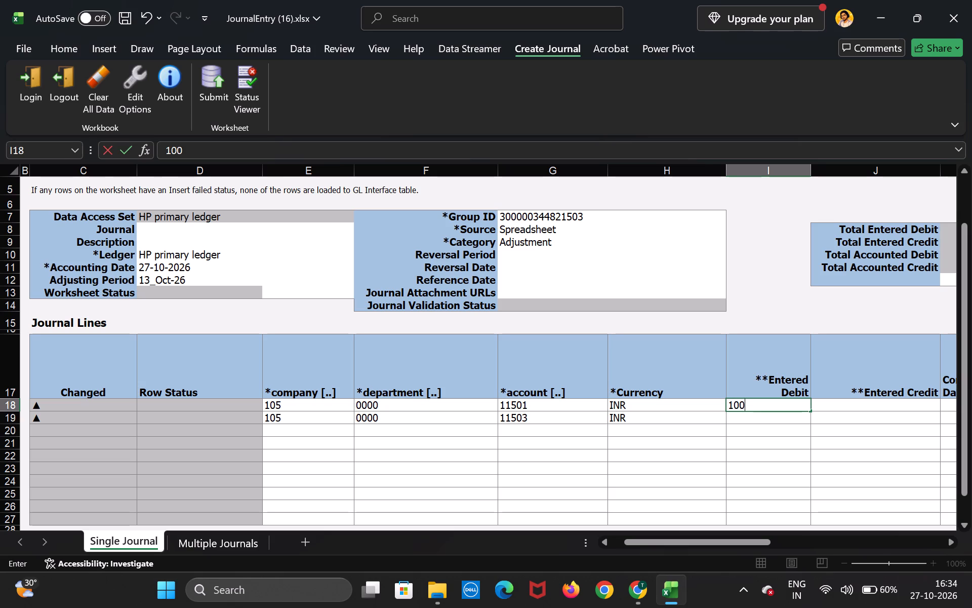
scroll(823, 419, "left", 1)
left_click(821, 417)
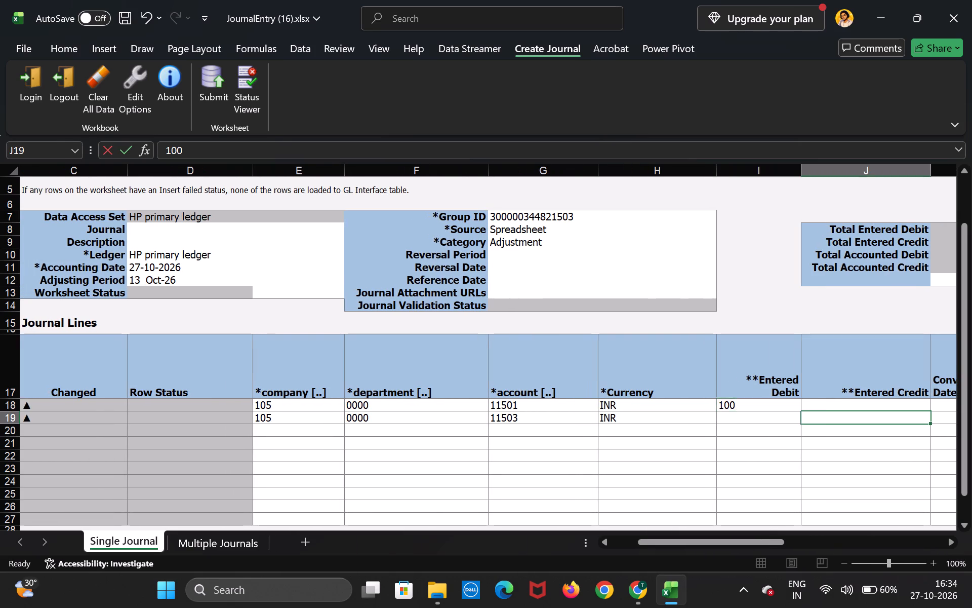
type("100")
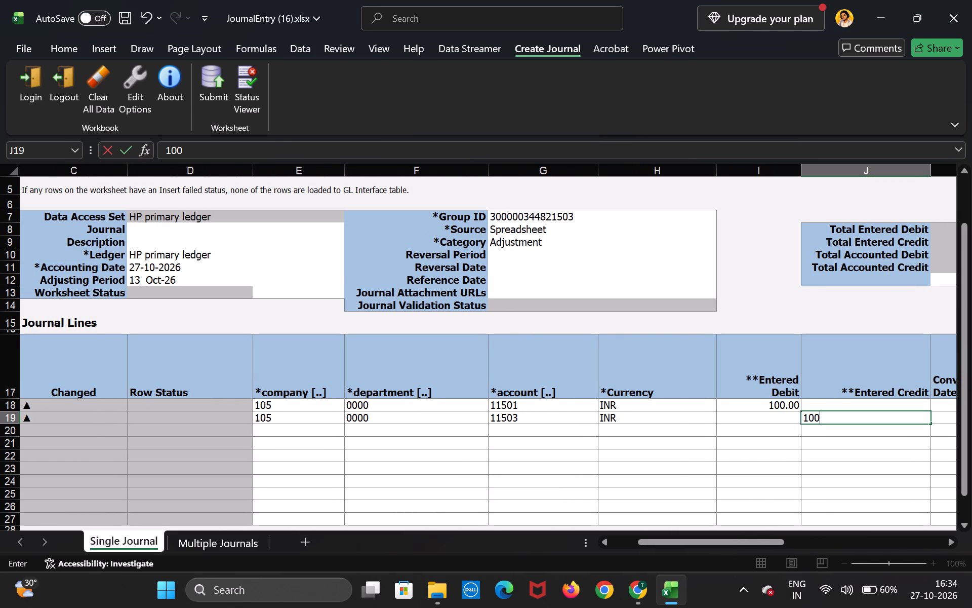
Submit the completed journal worksheet, finishing the open cell entry before sending it.
left_click_drag(734, 538, 797, 536)
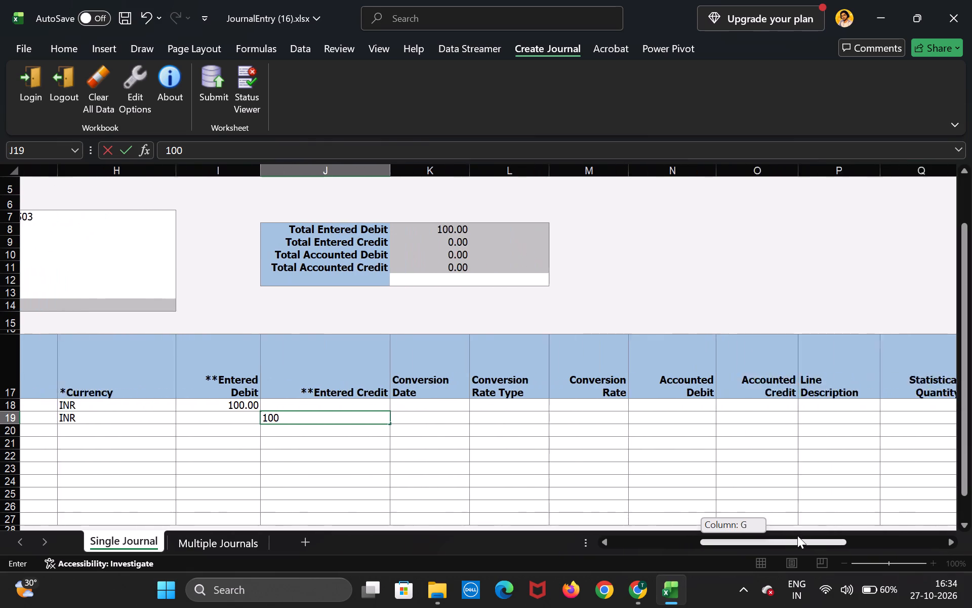
left_click_drag(797, 536, 854, 522)
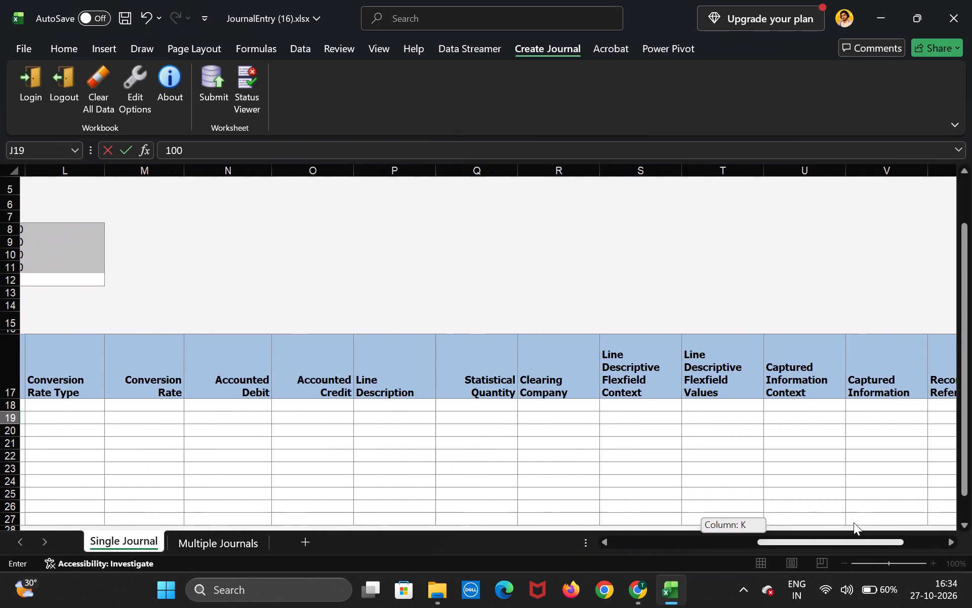
left_click_drag(854, 522, 522, 516)
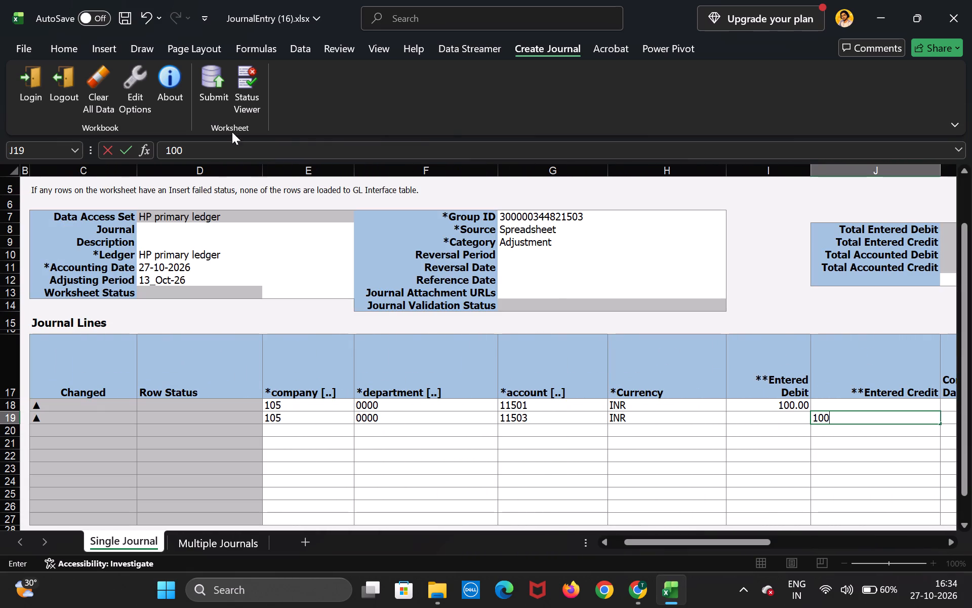
left_click(209, 91)
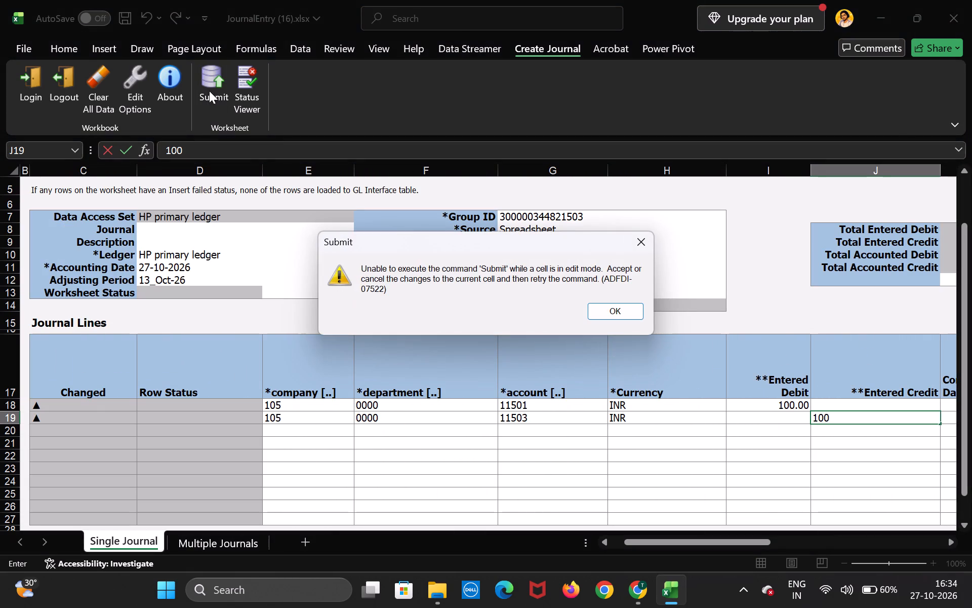
left_click(633, 311)
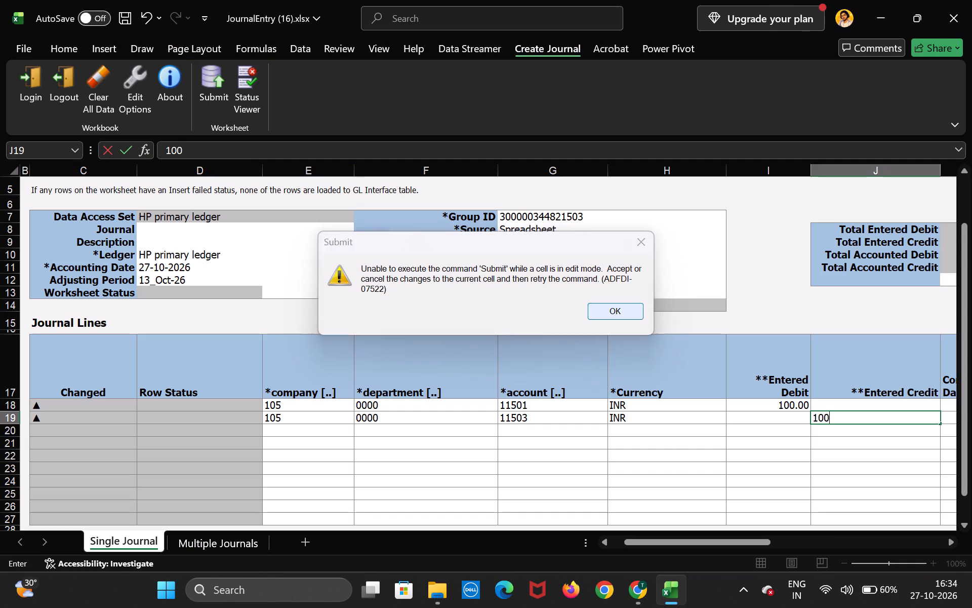
left_click(555, 439)
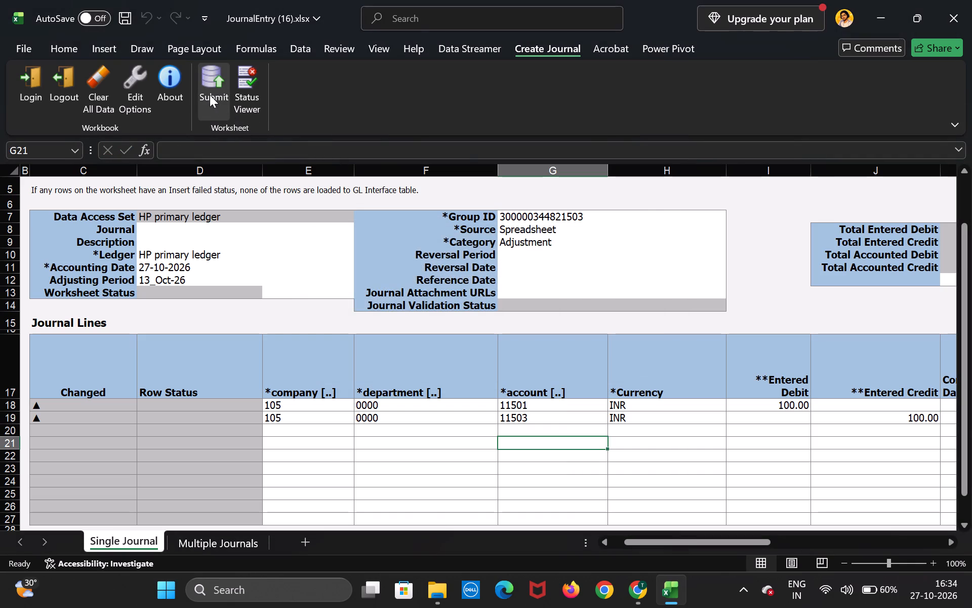
left_click(210, 95)
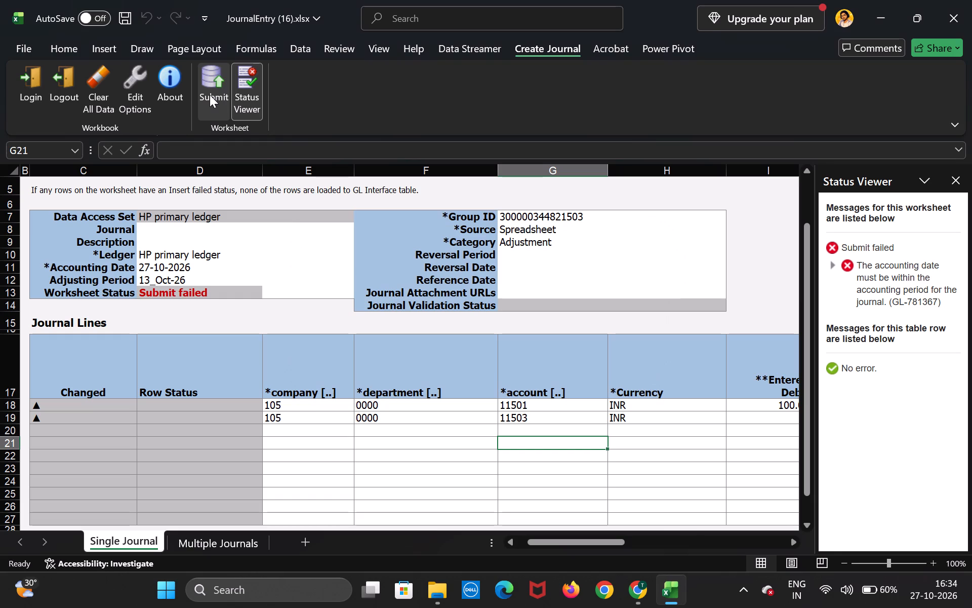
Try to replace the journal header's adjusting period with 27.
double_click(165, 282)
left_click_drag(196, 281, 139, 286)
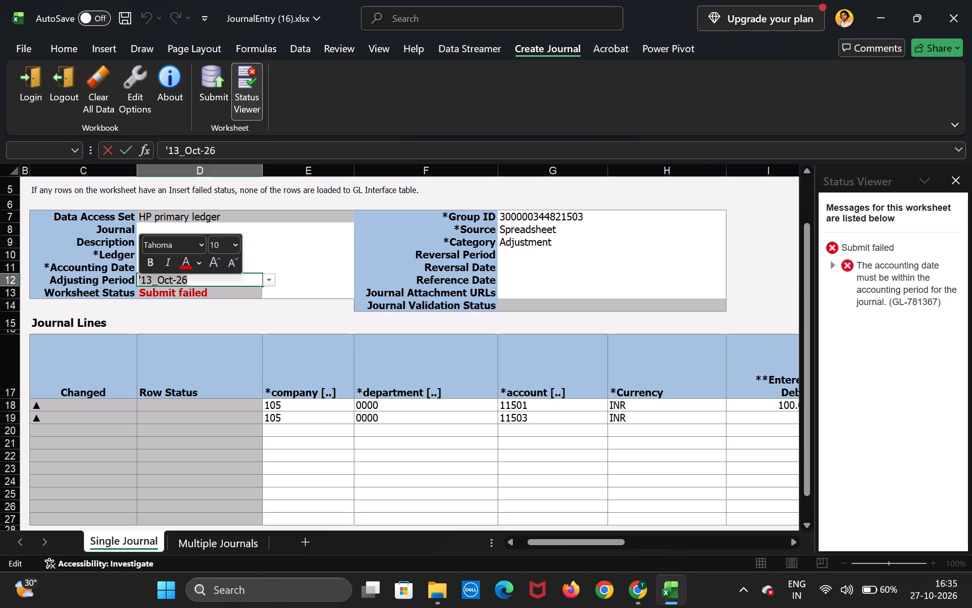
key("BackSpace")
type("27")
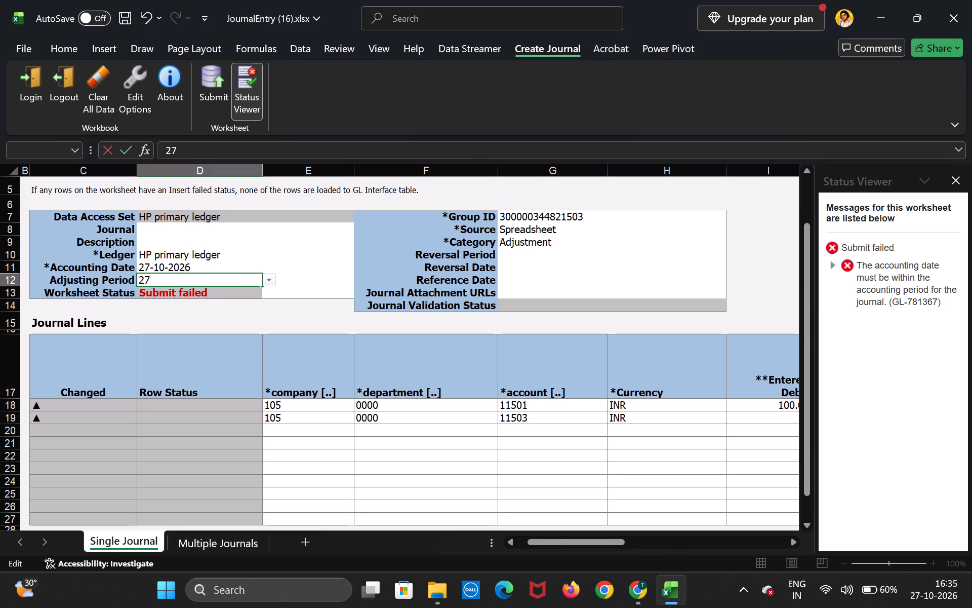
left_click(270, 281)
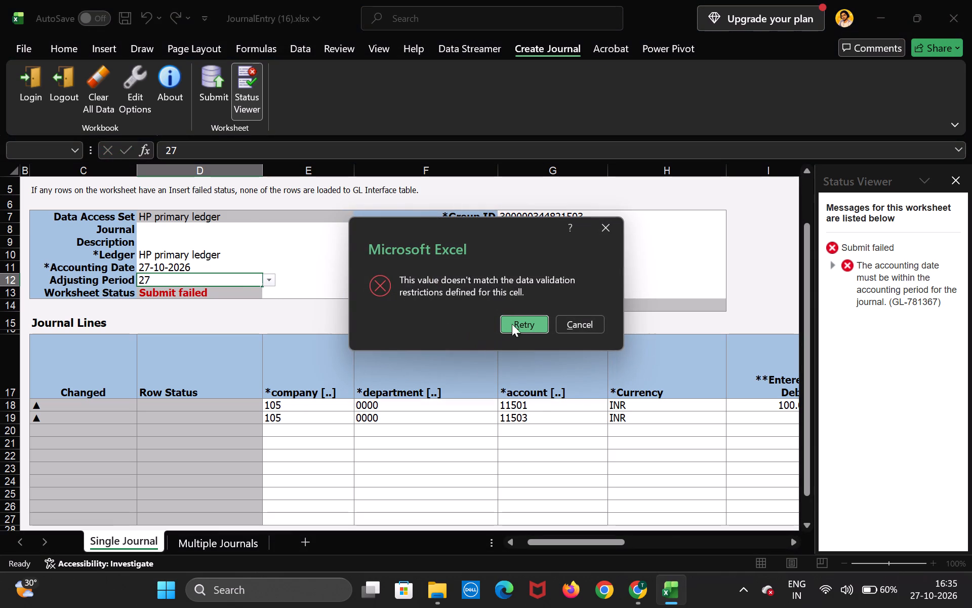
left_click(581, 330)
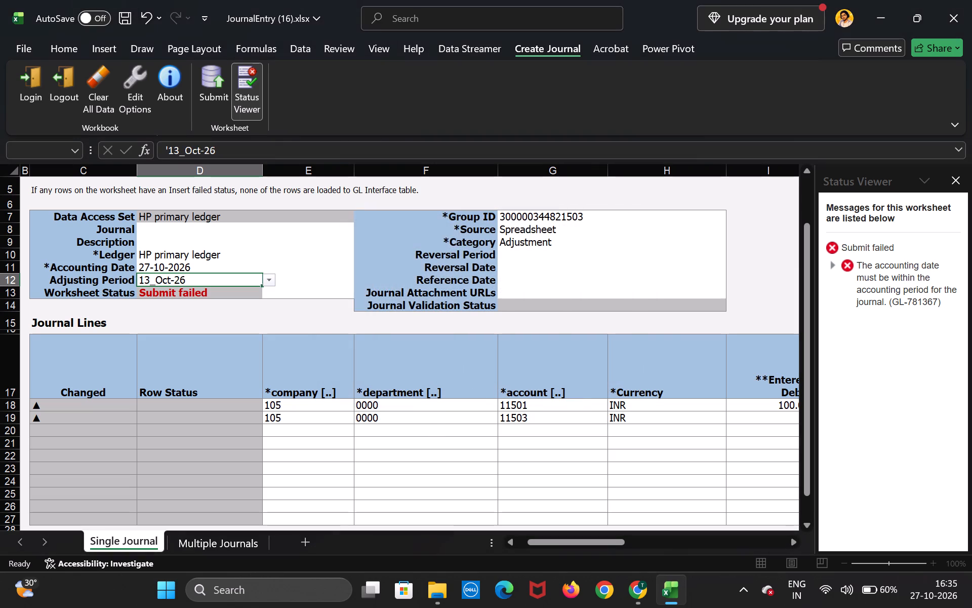
Clear the 13_Oct-26 entry from the journal header's Adjusting Period.
left_click(208, 276)
double_click(191, 281)
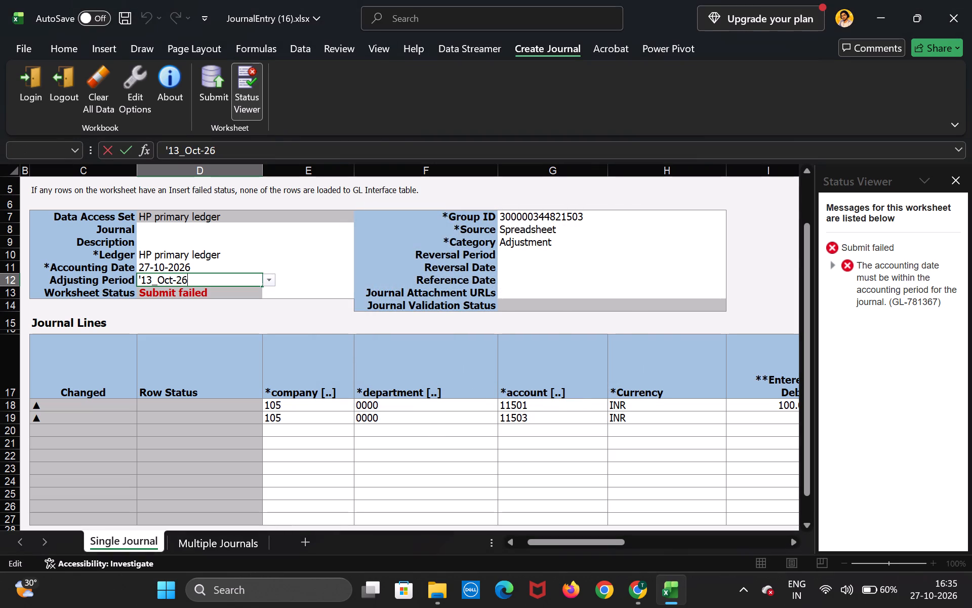
key("BackSpace")
key("BackSpace")
key("BackSpace")
key("BackSpace")
key("BackSpace")
key("BackSpace")
key("BackSpace")
key("BackSpace")
key("BackSpace")
key("BackSpace")
key("BackSpace")
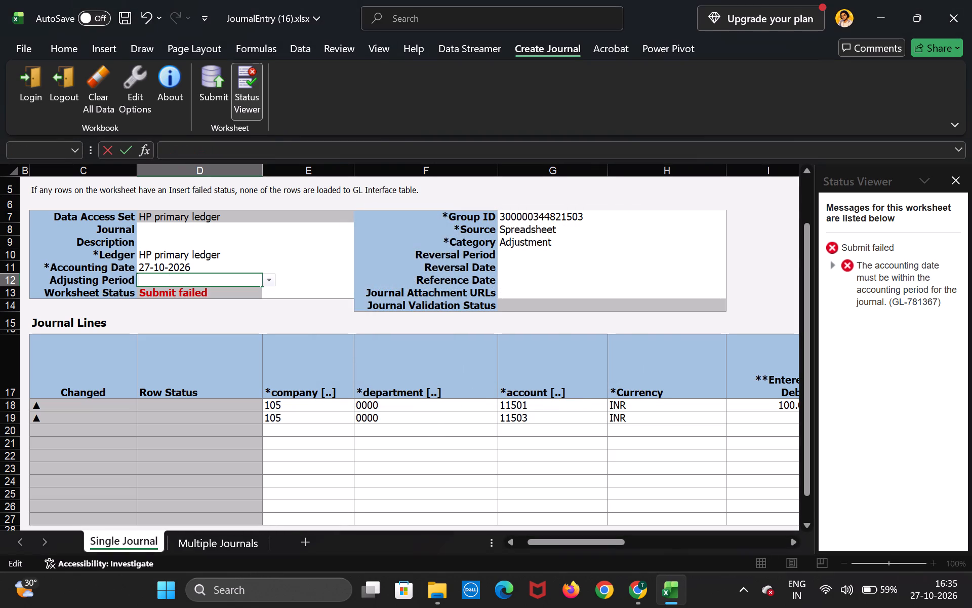
Switch to Oracle Fusion in Chrome and open the General Accounting Dashboard from the General Accounting area of the home page.
left_click(635, 596)
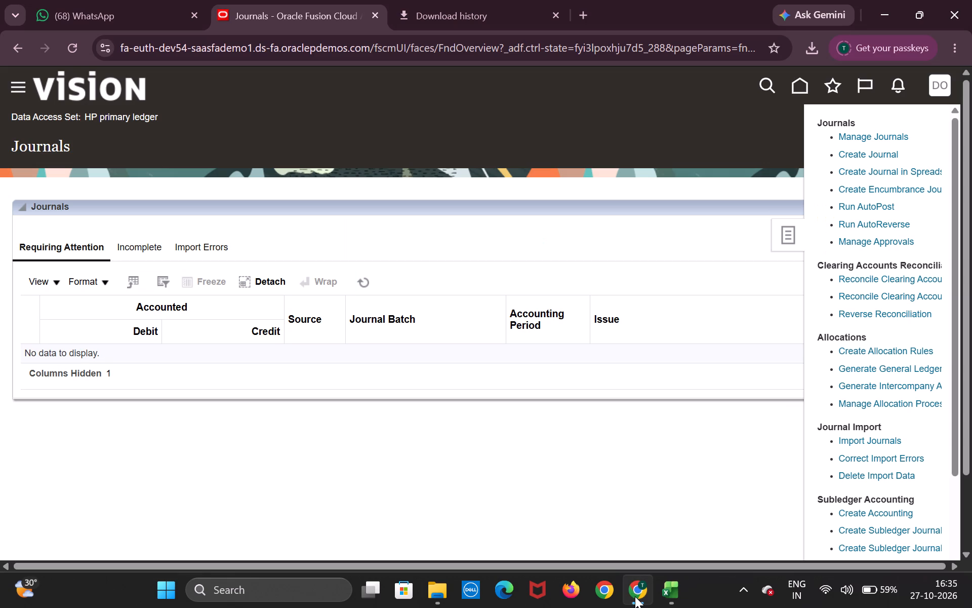
left_click(797, 88)
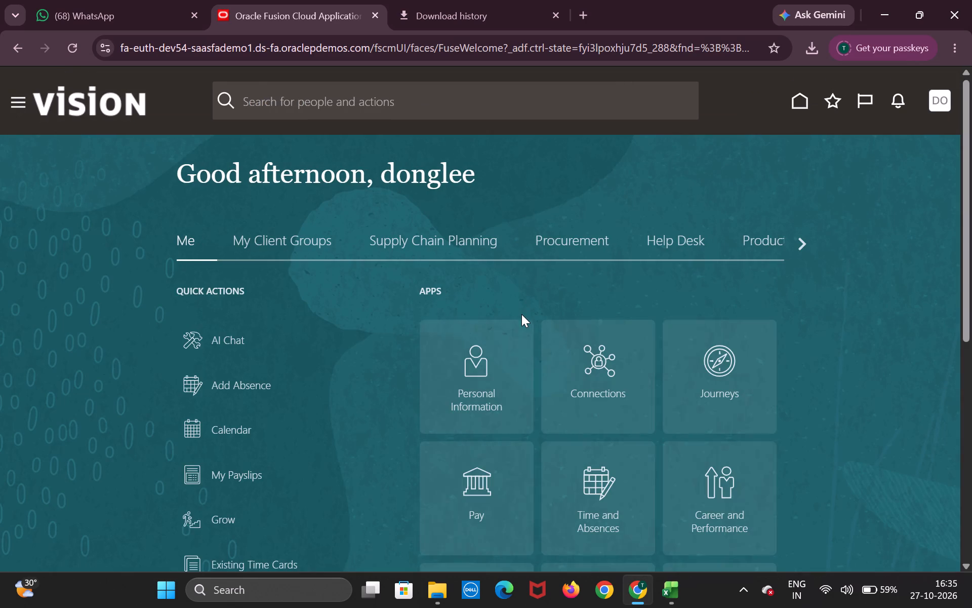
left_click(800, 242)
left_click(800, 242)
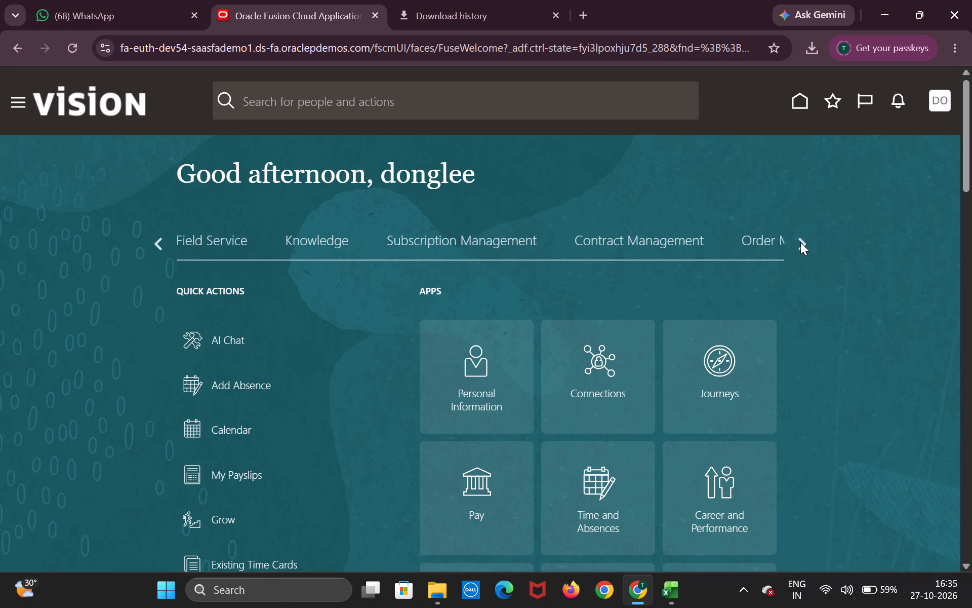
left_click(800, 242)
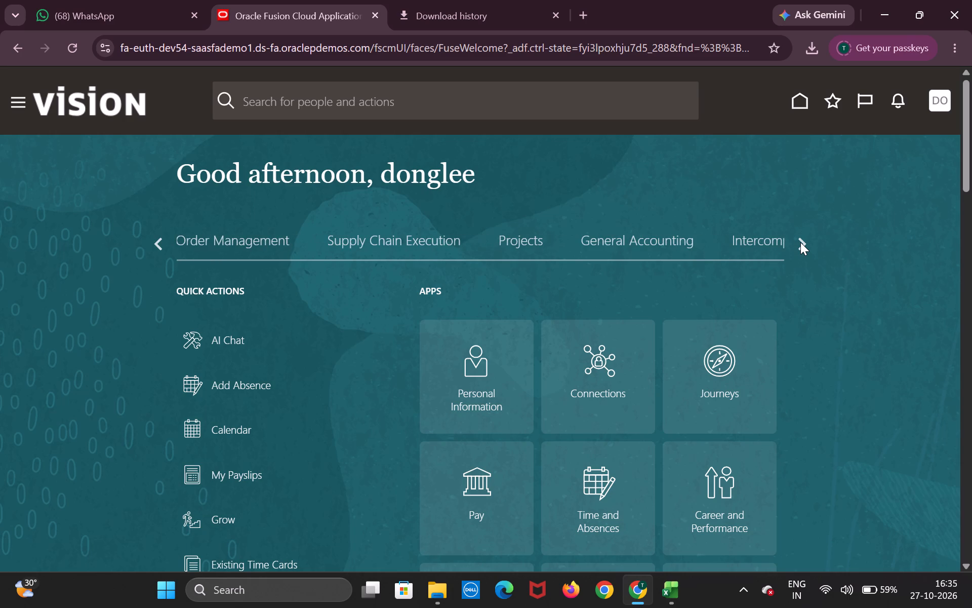
left_click(638, 247)
left_click(595, 358)
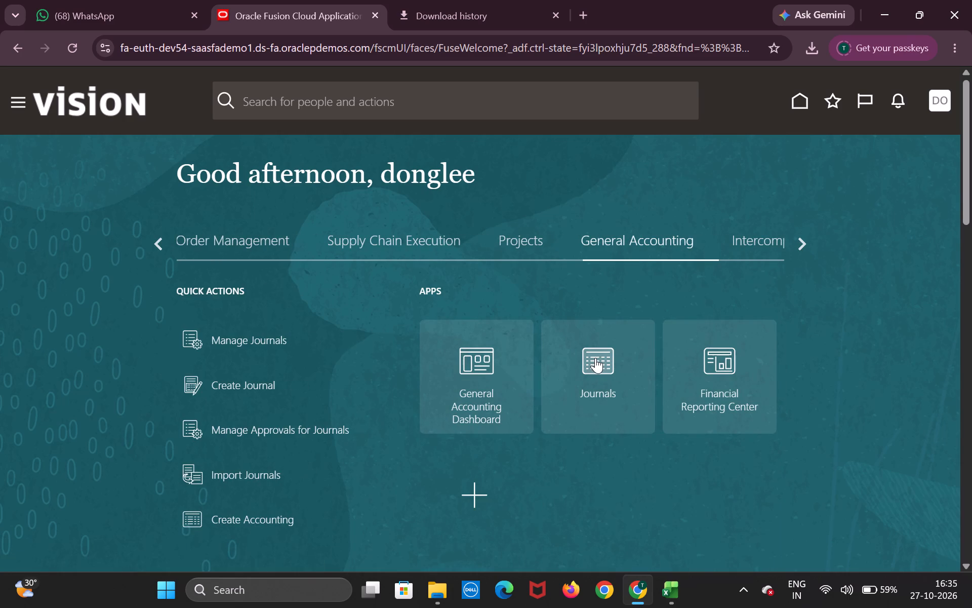
left_click(480, 363)
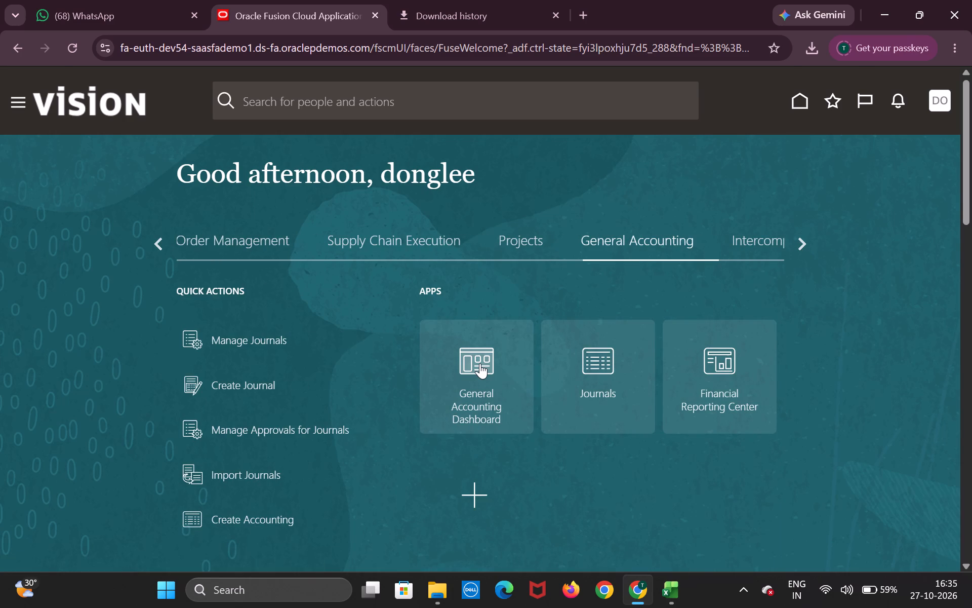
left_click(480, 363)
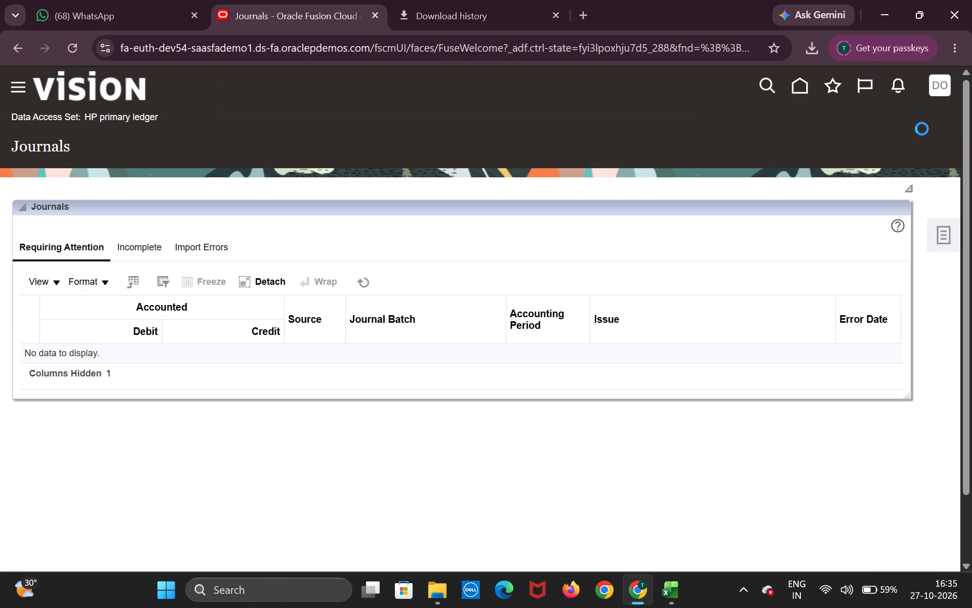
left_click(798, 95)
left_click(799, 89)
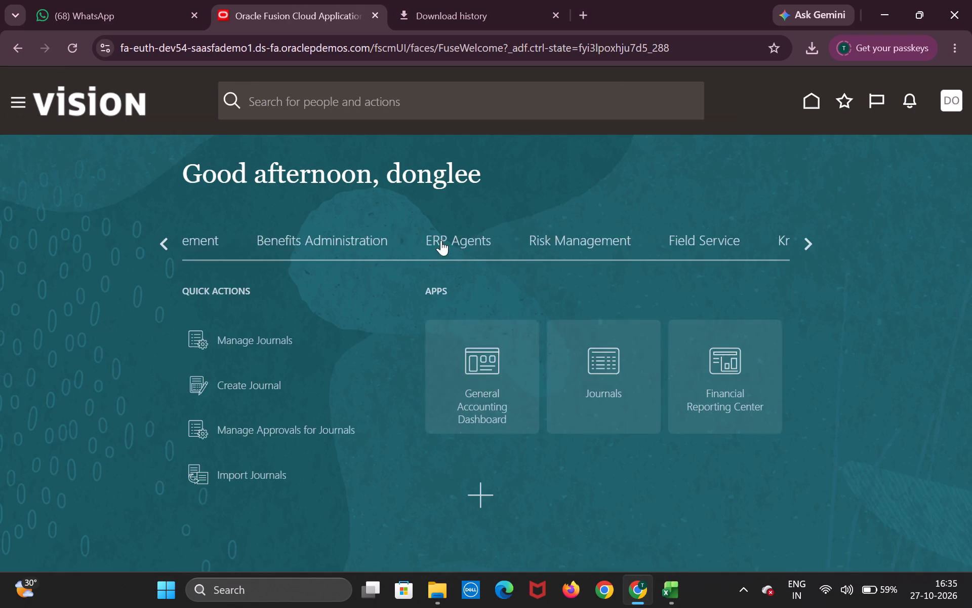
left_click(481, 364)
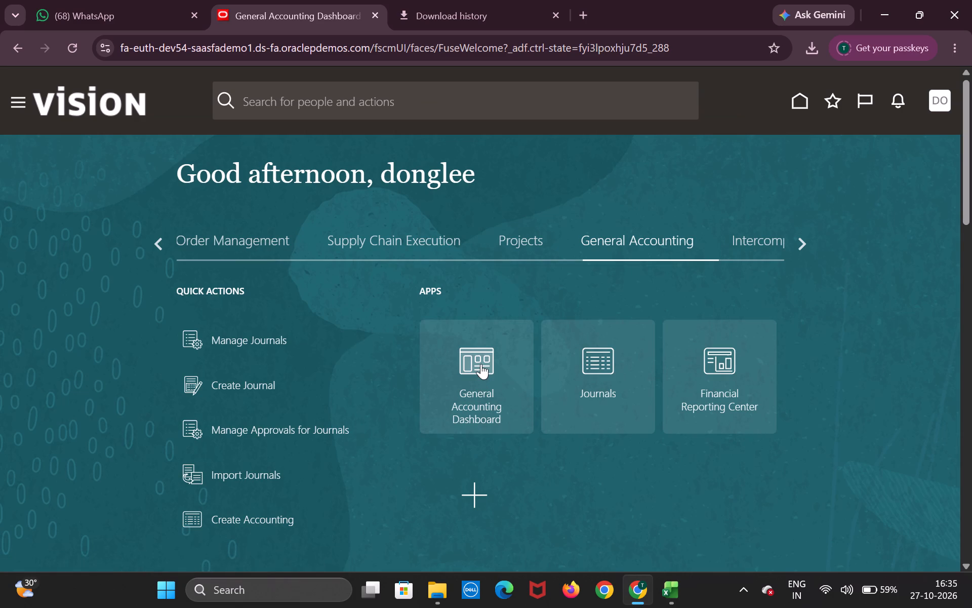
left_click(481, 364)
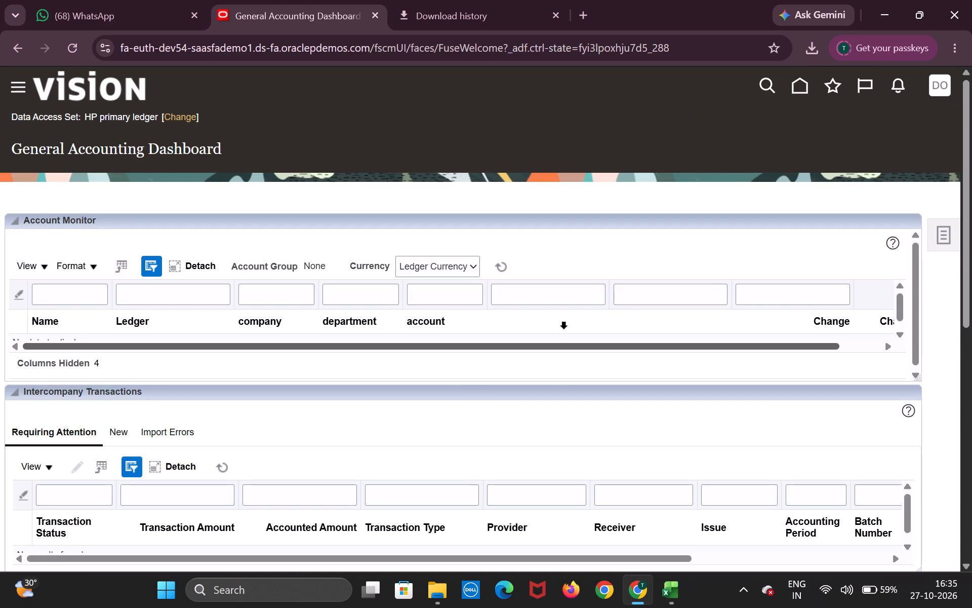
Open the General Ledger accounting period statuses for HP primary ledger from the dashboard's Close Status section.
scroll(563, 325, "down", 4)
scroll(569, 392, "down", 3)
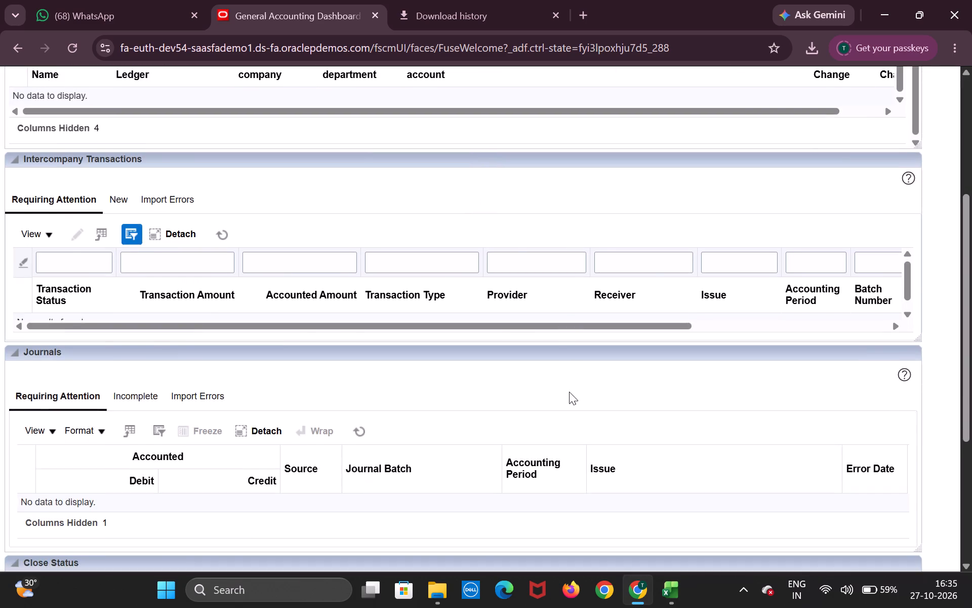
scroll(569, 392, "down", 2)
left_click(455, 434)
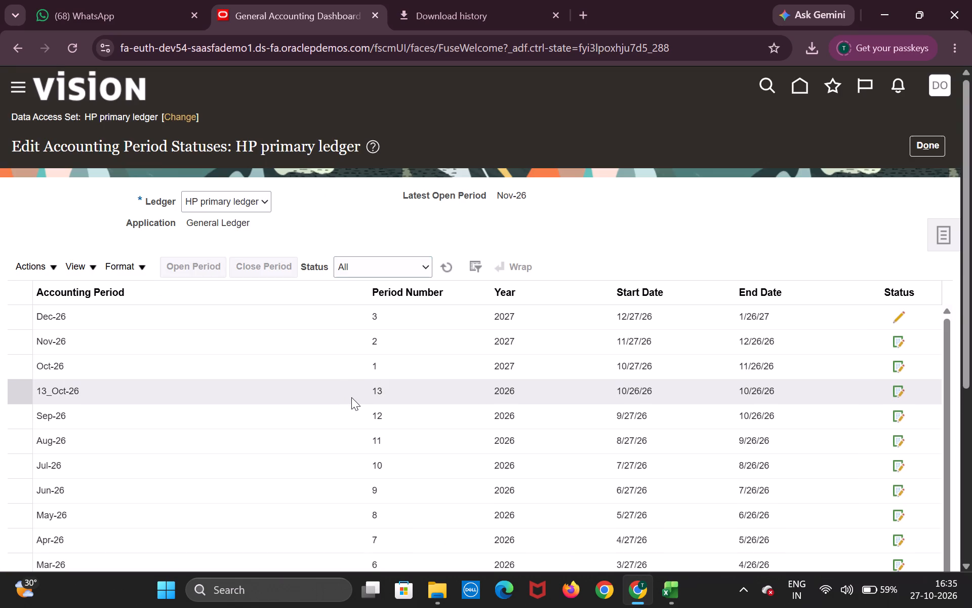
Submit the closing of accounting period 13_Oct-26 for HP primary ledger and return to the General Accounting Dashboard.
left_click(351, 397)
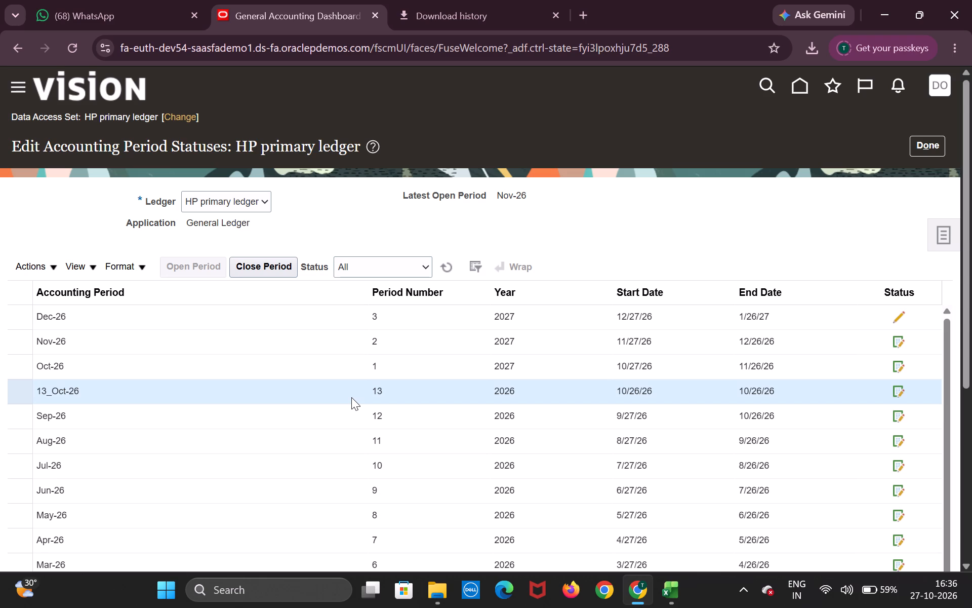
scroll(351, 397, "up", 1)
scroll(351, 397, "down", 3)
scroll(351, 397, "up", 1)
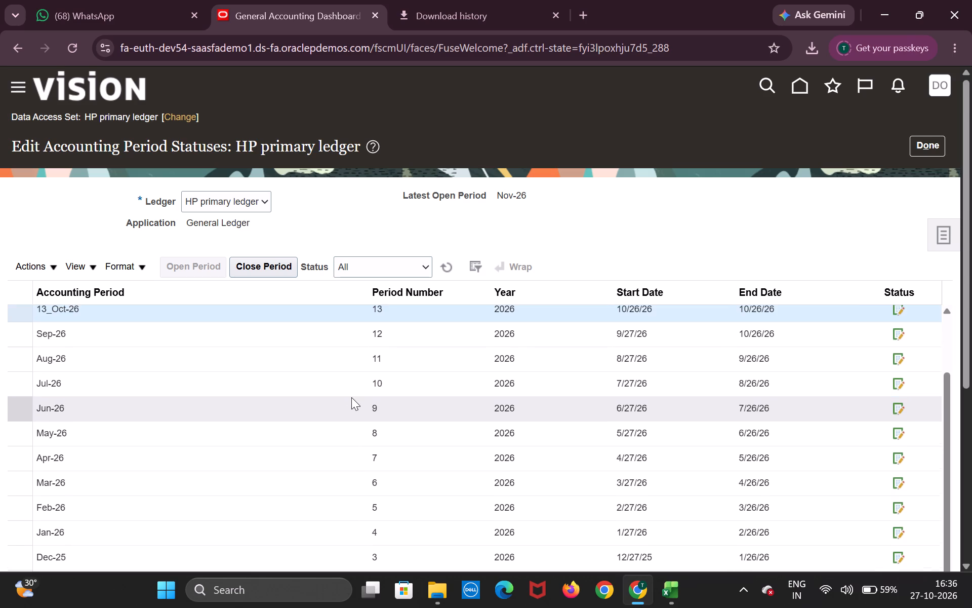
scroll(351, 397, "up", 3)
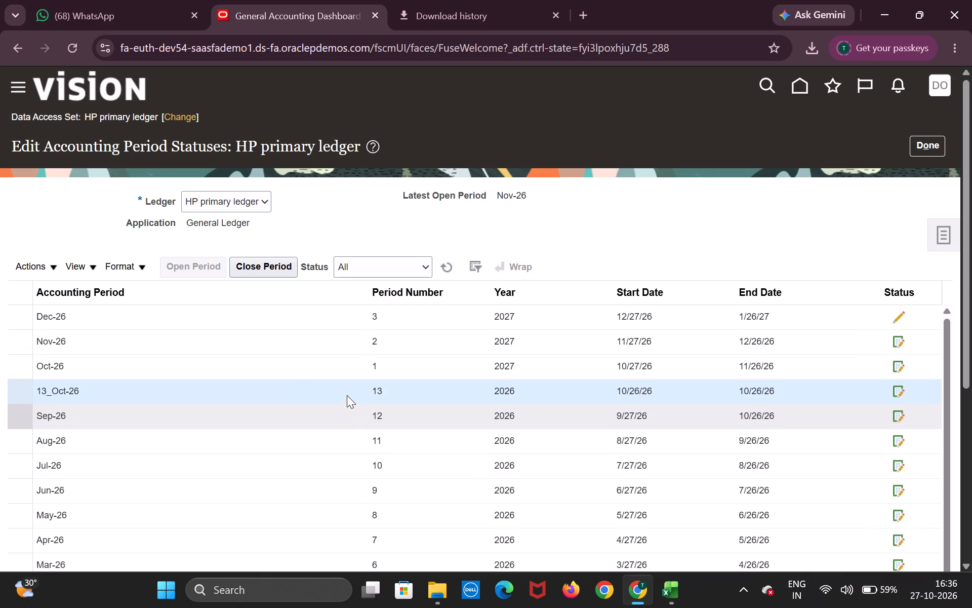
left_click(270, 269)
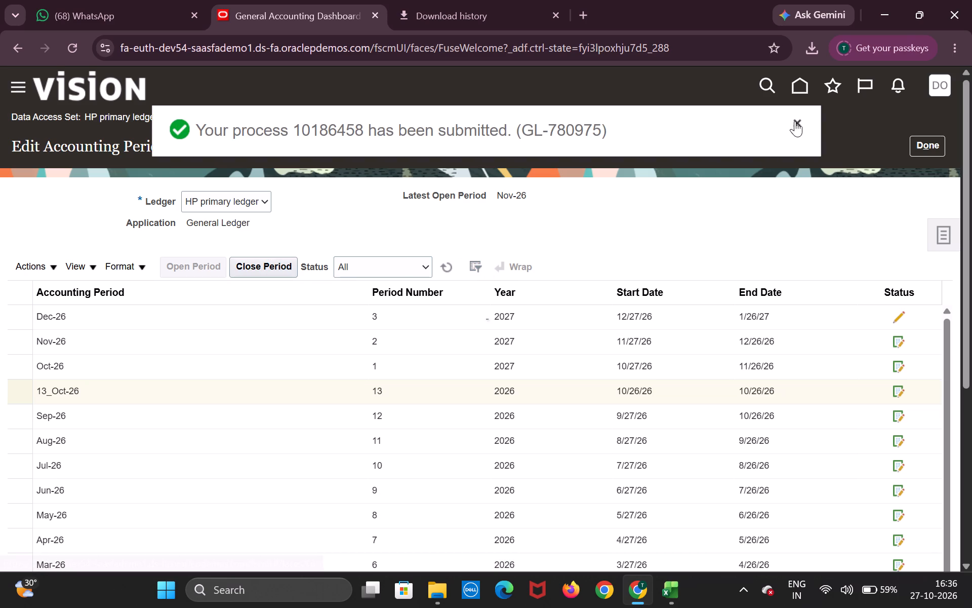
left_click(790, 120)
left_click(803, 126)
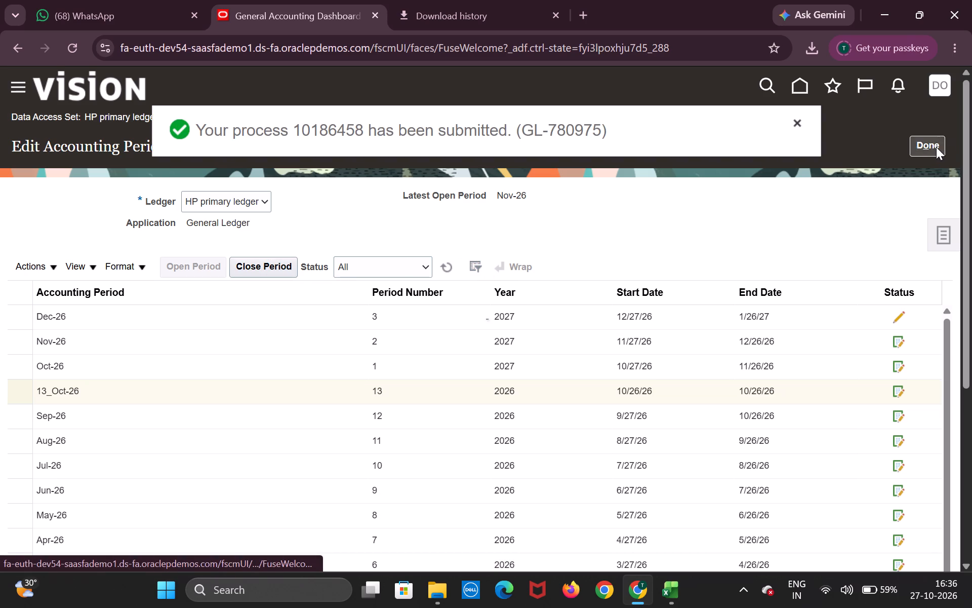
left_click(936, 147)
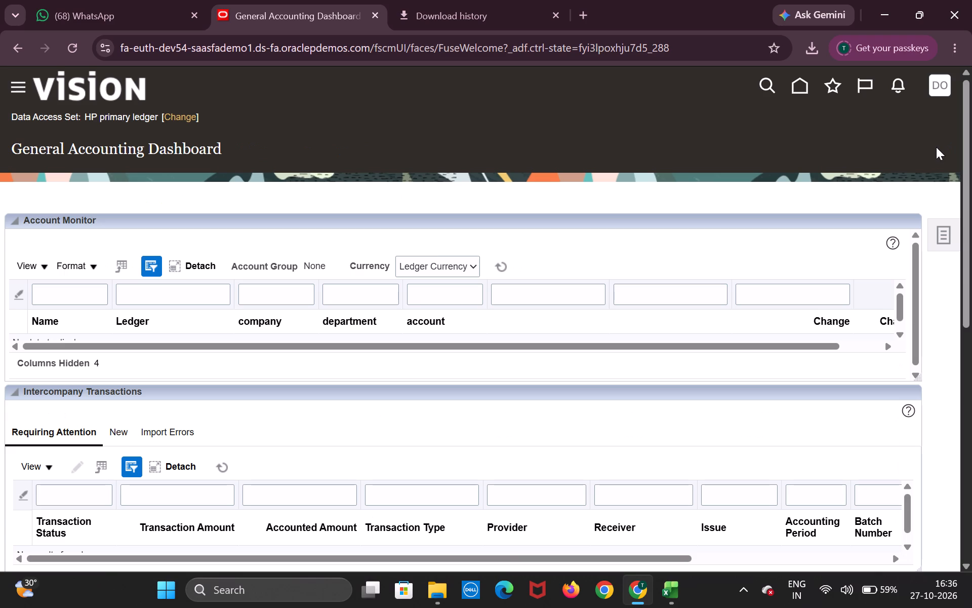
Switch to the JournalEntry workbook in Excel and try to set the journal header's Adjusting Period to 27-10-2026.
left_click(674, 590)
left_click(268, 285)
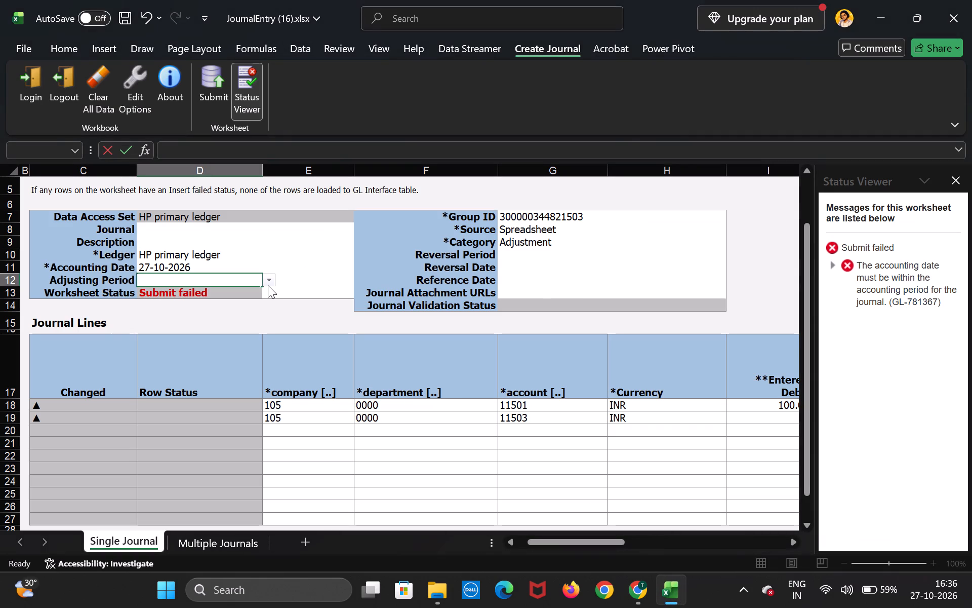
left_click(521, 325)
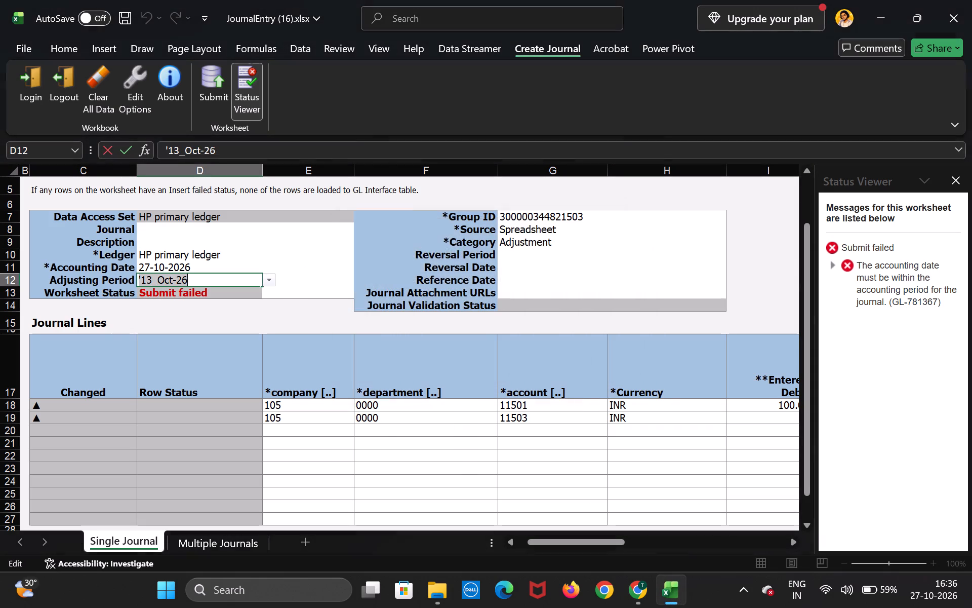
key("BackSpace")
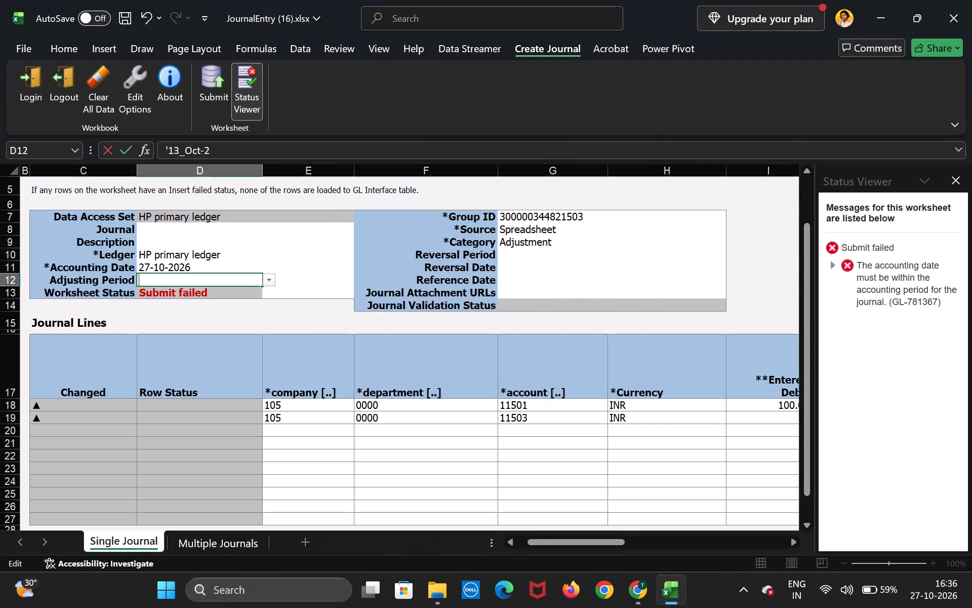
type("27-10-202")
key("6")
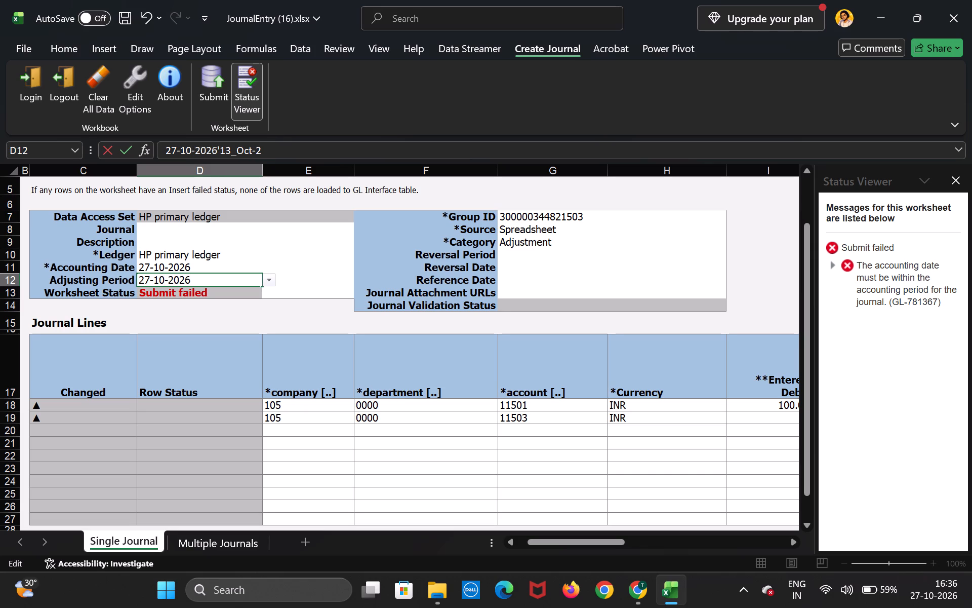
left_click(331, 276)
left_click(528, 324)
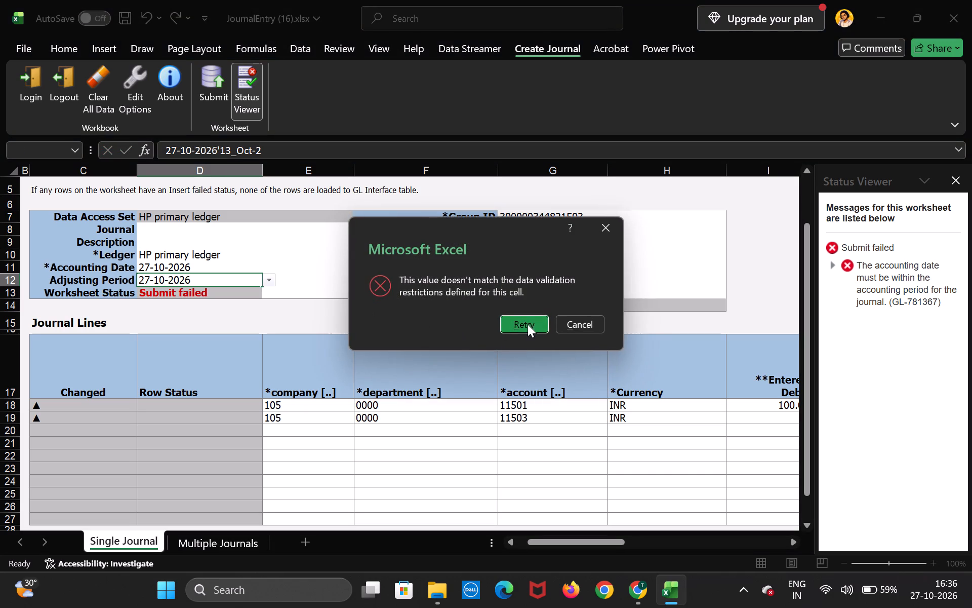
Switch to Oracle Fusion in Chrome and open the Create Journal page from the Journals work area.
left_click(636, 597)
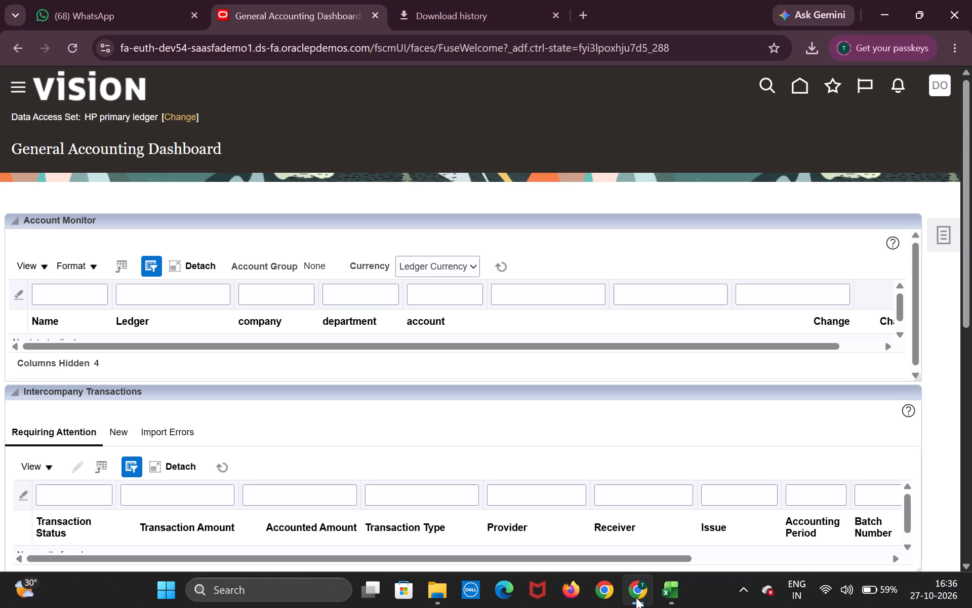
left_click(801, 86)
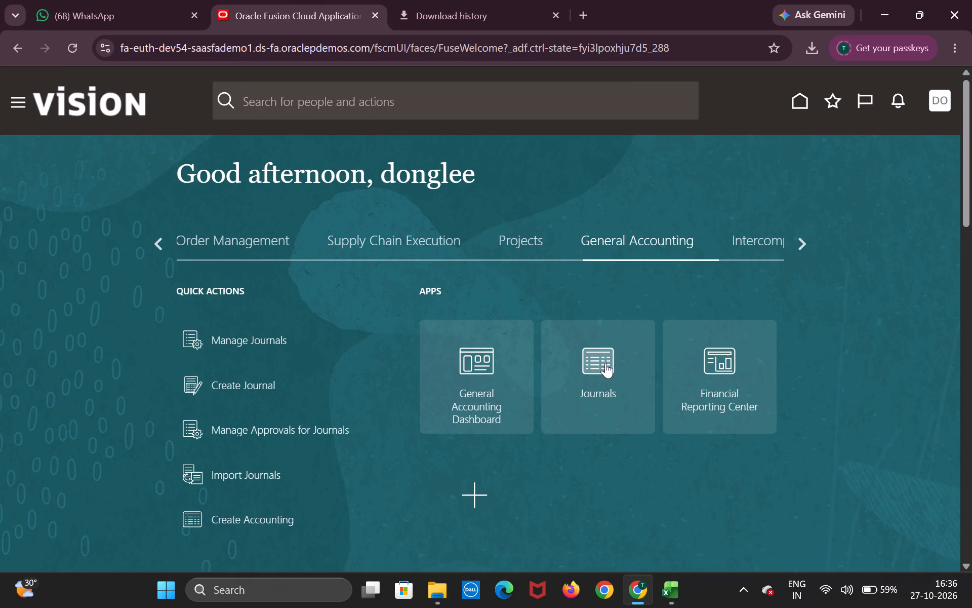
left_click(605, 363)
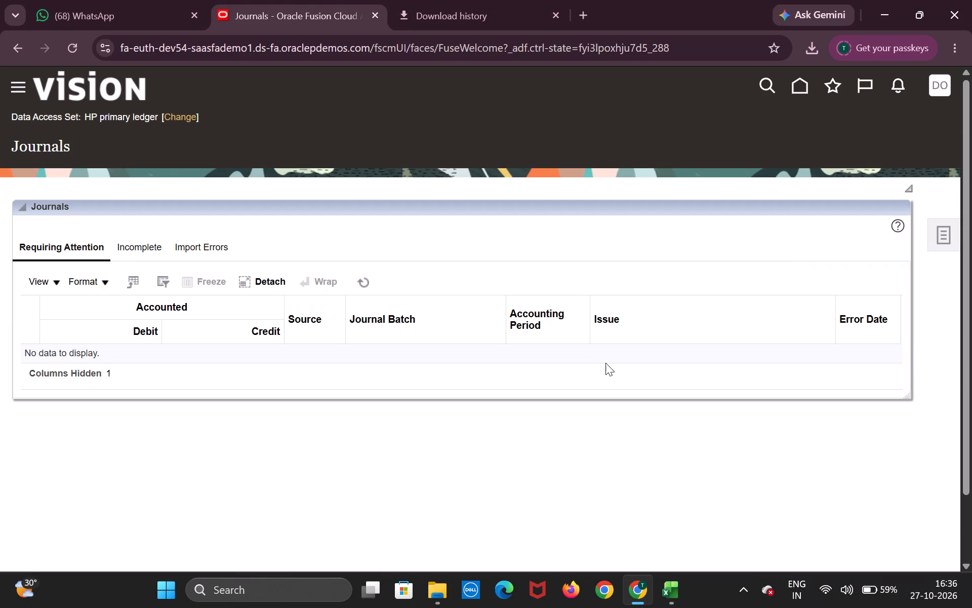
left_click(946, 238)
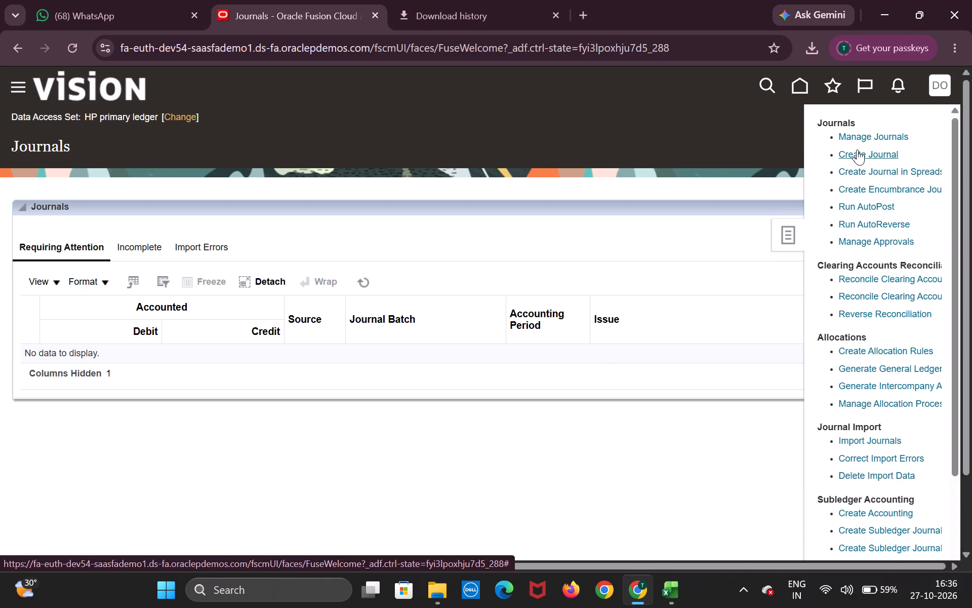
left_click(857, 149)
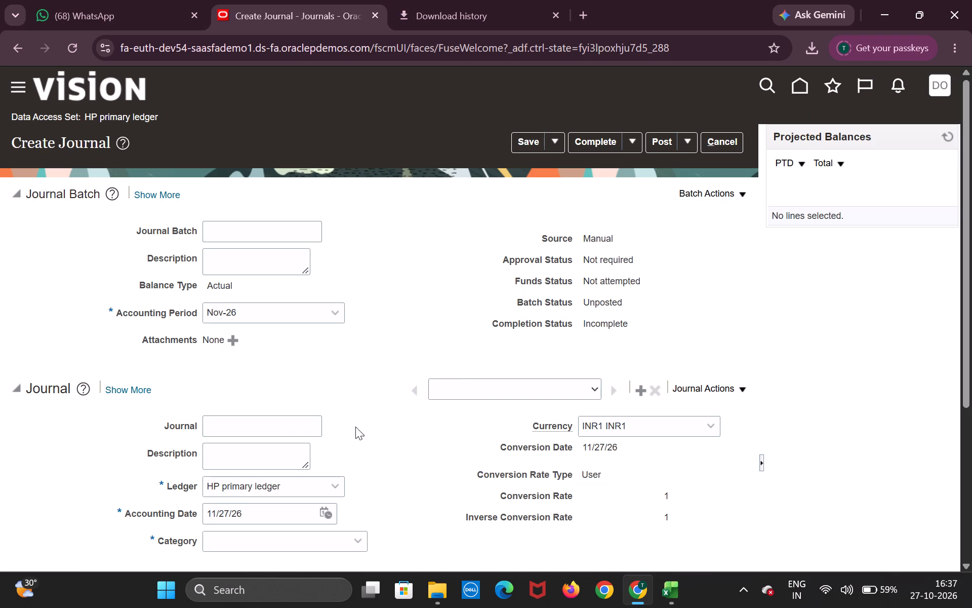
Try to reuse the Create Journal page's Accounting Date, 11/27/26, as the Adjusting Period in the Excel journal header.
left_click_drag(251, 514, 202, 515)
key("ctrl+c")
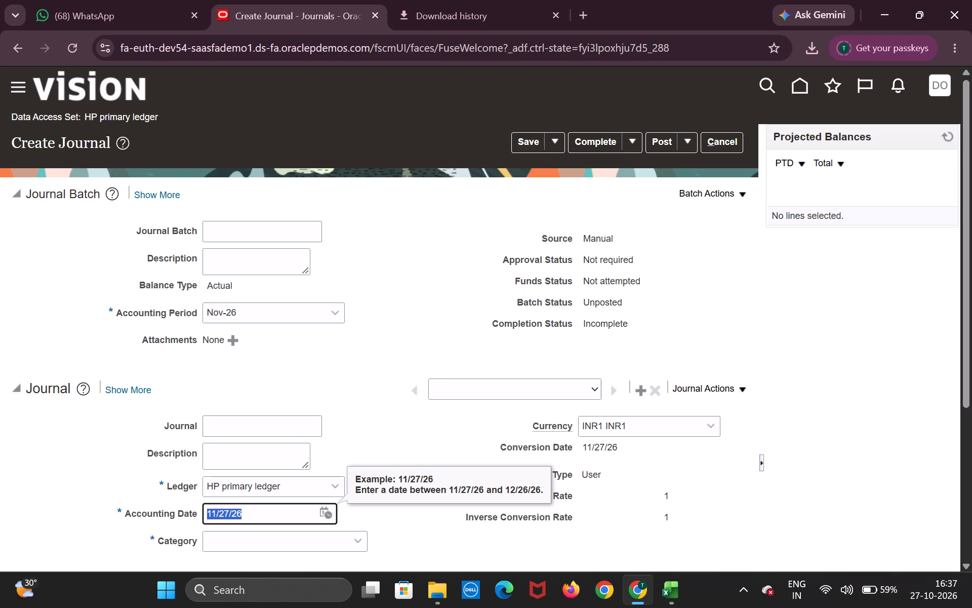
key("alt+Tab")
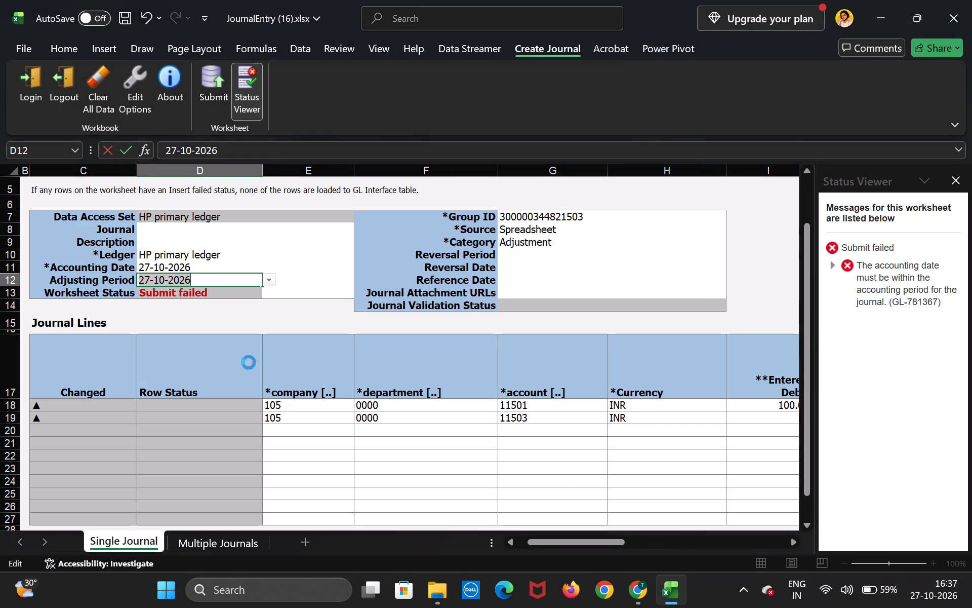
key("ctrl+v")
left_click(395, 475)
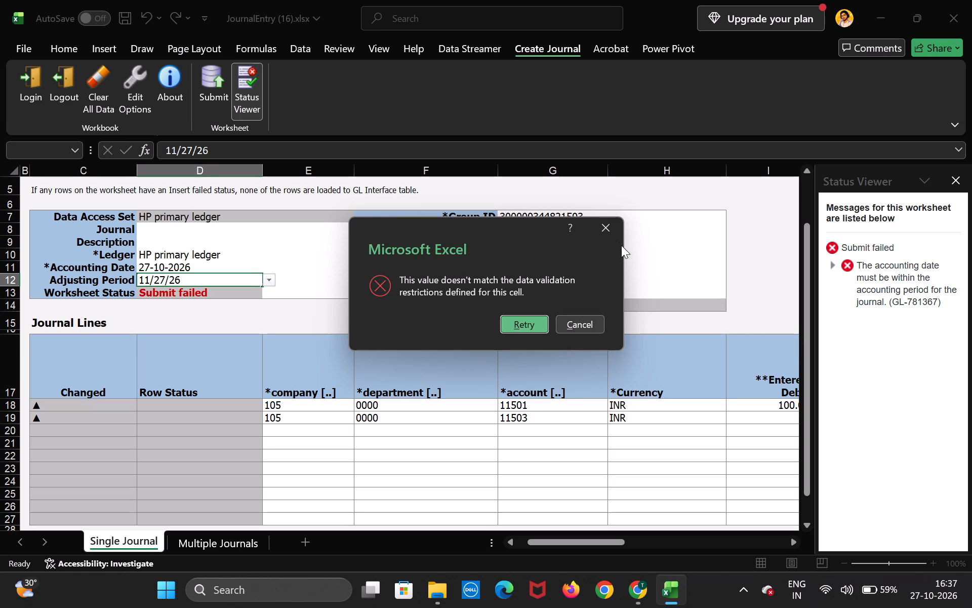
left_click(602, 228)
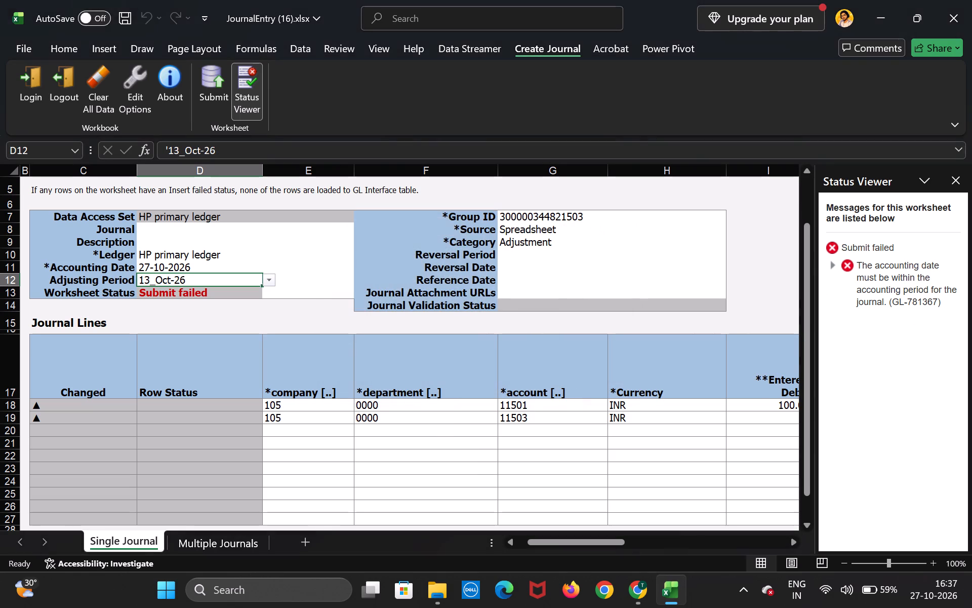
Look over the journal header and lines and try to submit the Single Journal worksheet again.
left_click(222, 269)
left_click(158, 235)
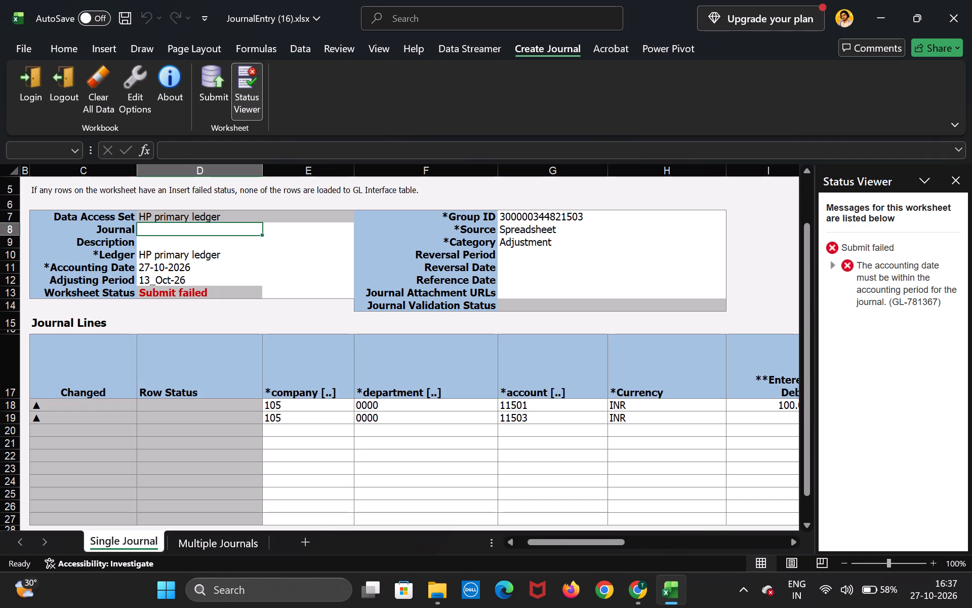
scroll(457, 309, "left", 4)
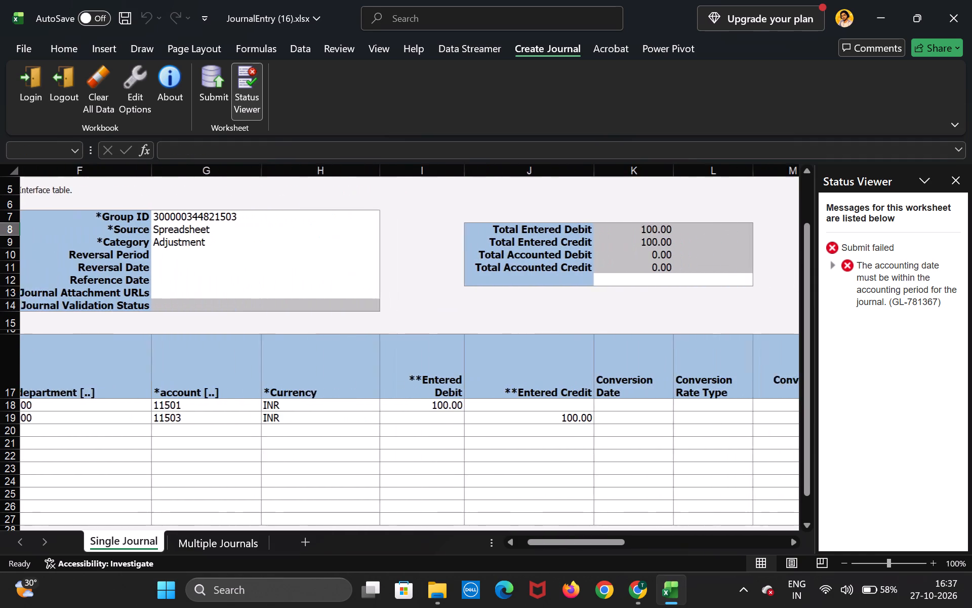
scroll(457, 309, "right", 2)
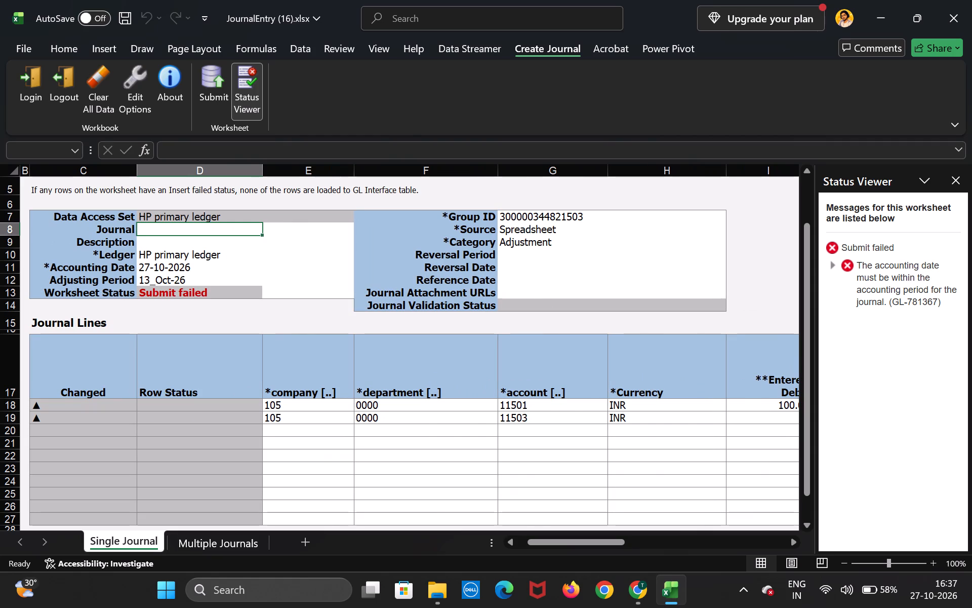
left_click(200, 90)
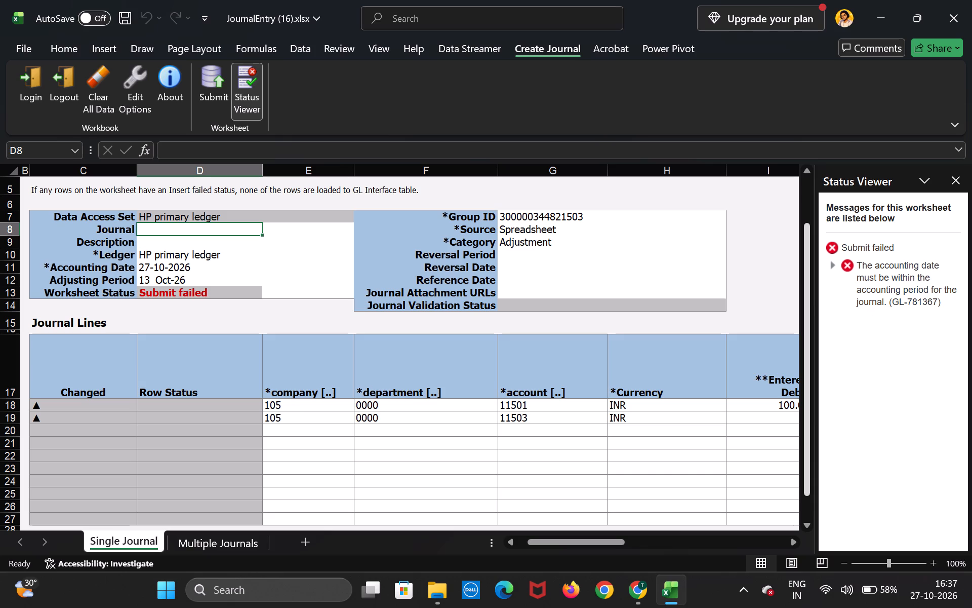
Copy the GL-781367 error text about the accounting date from the worksheet's status messages.
left_click_drag(855, 262, 954, 319)
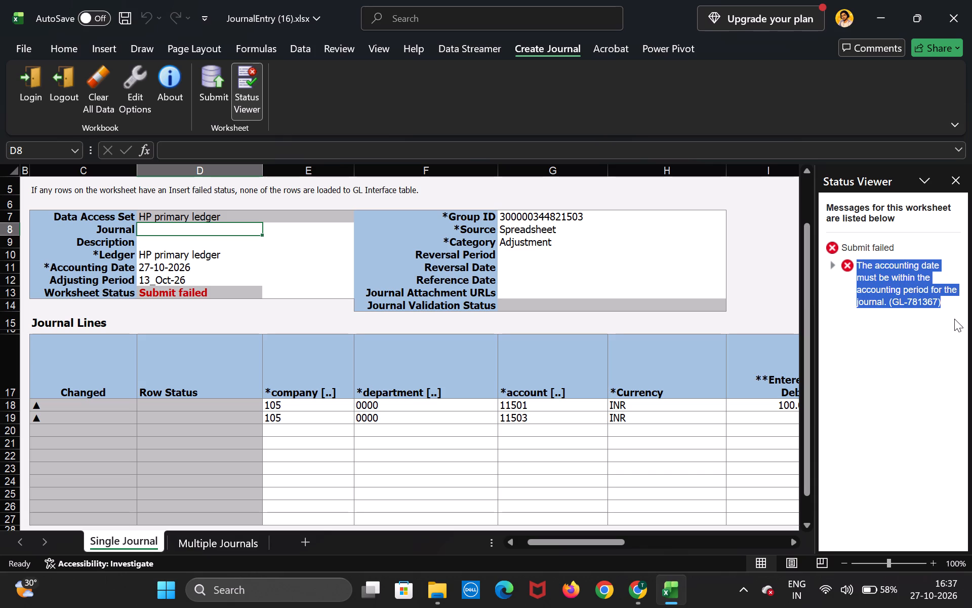
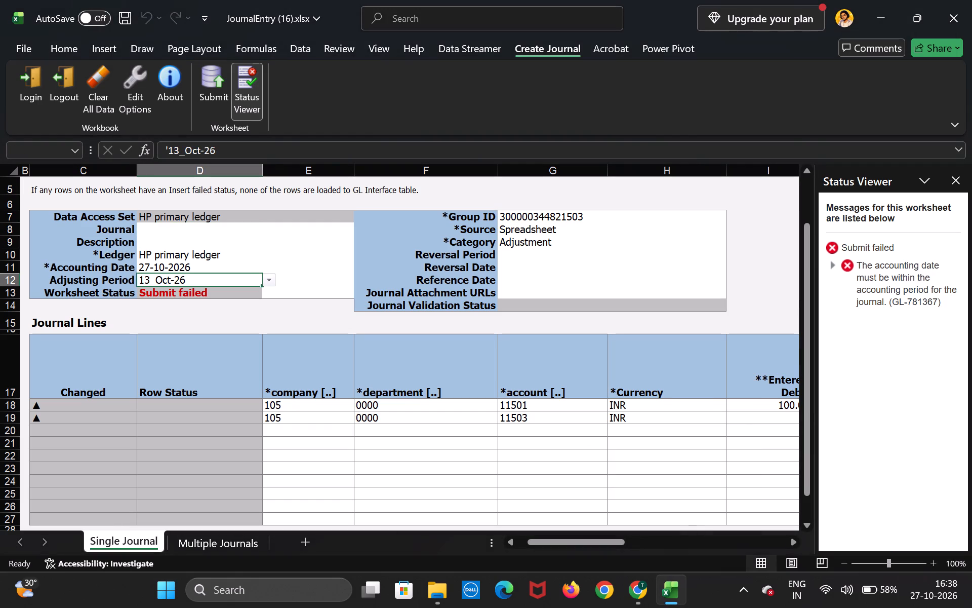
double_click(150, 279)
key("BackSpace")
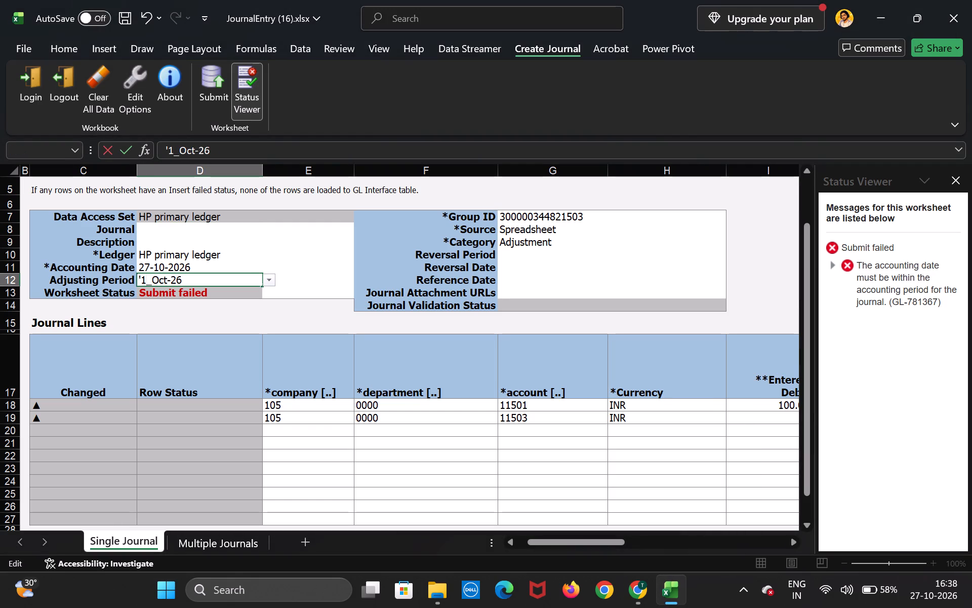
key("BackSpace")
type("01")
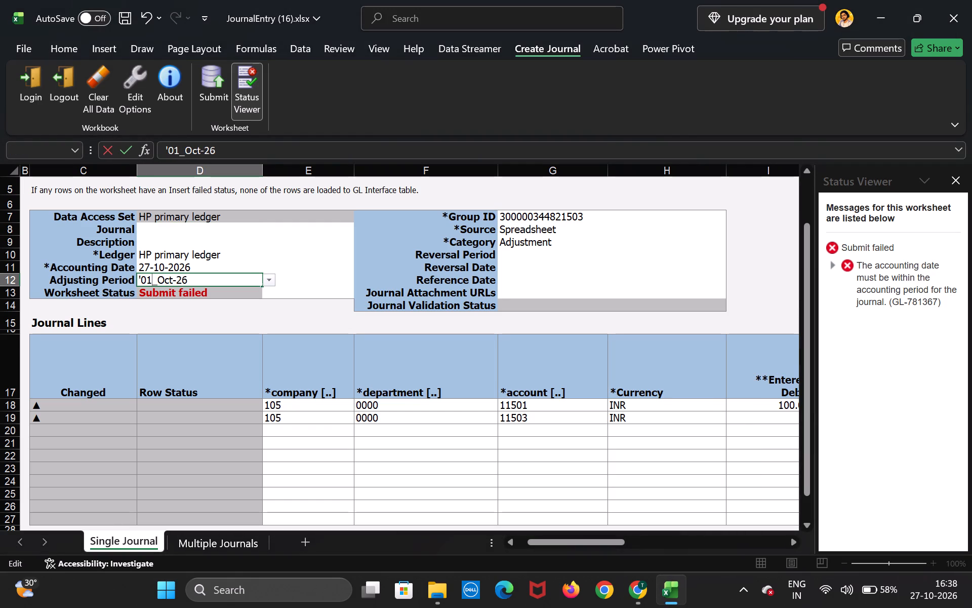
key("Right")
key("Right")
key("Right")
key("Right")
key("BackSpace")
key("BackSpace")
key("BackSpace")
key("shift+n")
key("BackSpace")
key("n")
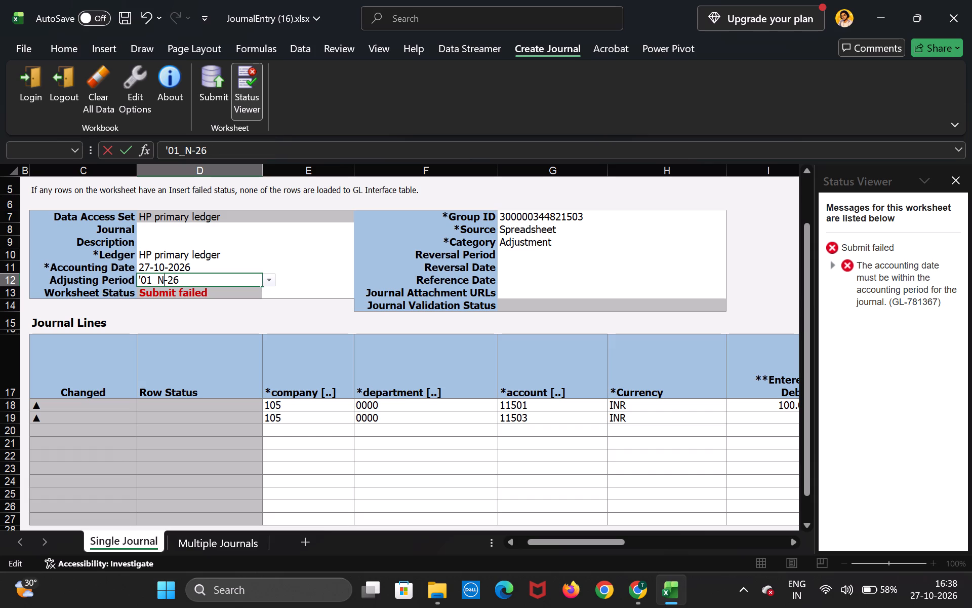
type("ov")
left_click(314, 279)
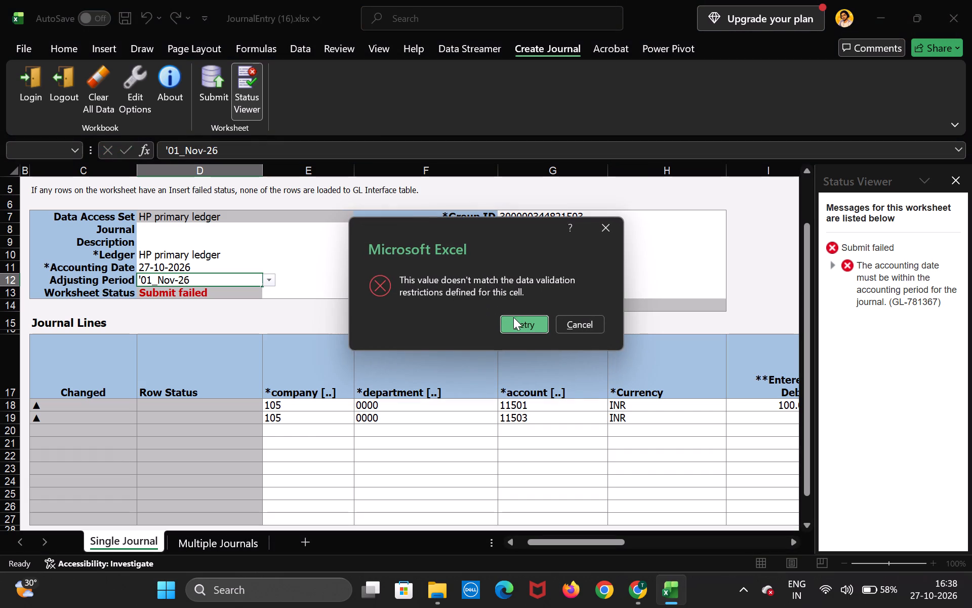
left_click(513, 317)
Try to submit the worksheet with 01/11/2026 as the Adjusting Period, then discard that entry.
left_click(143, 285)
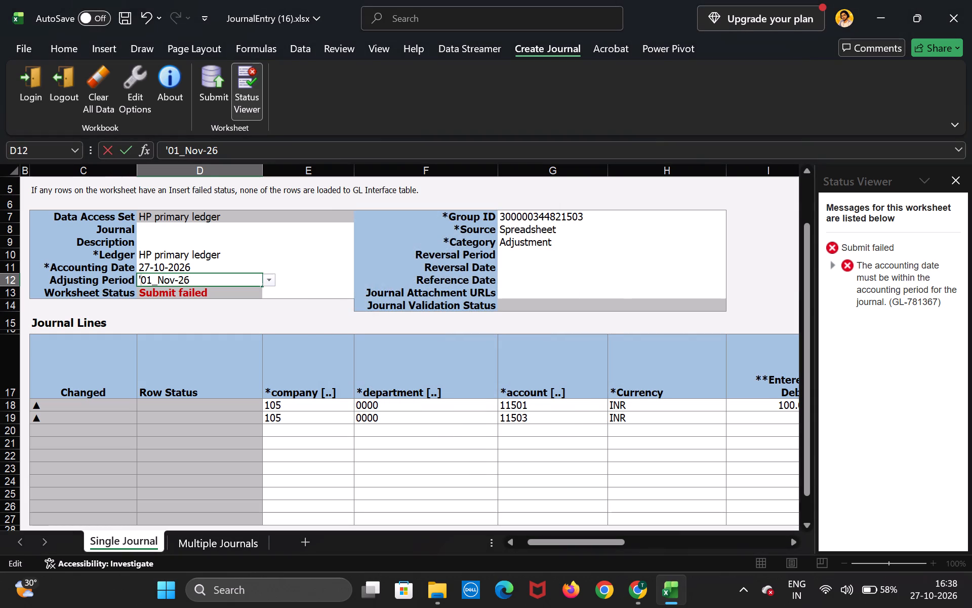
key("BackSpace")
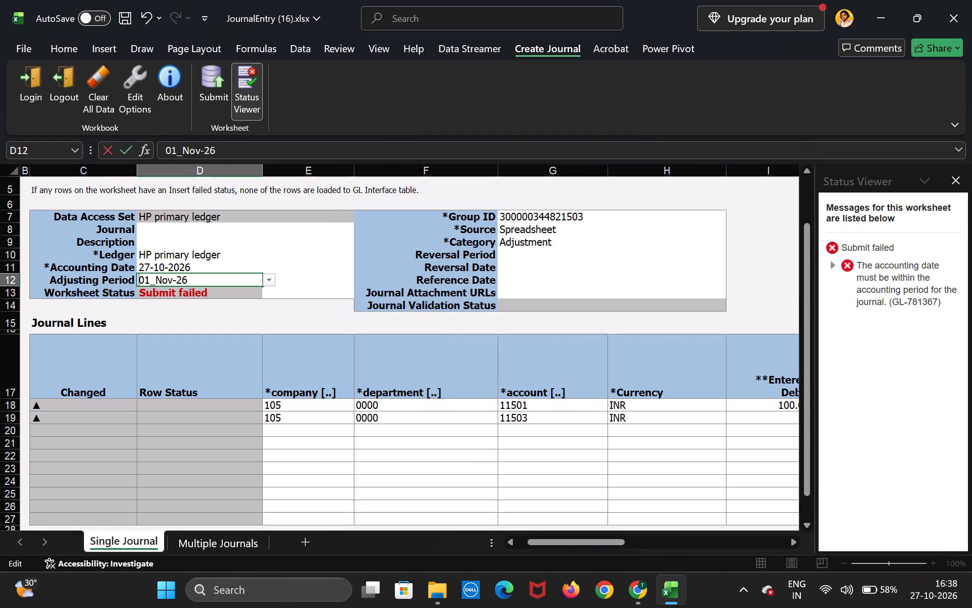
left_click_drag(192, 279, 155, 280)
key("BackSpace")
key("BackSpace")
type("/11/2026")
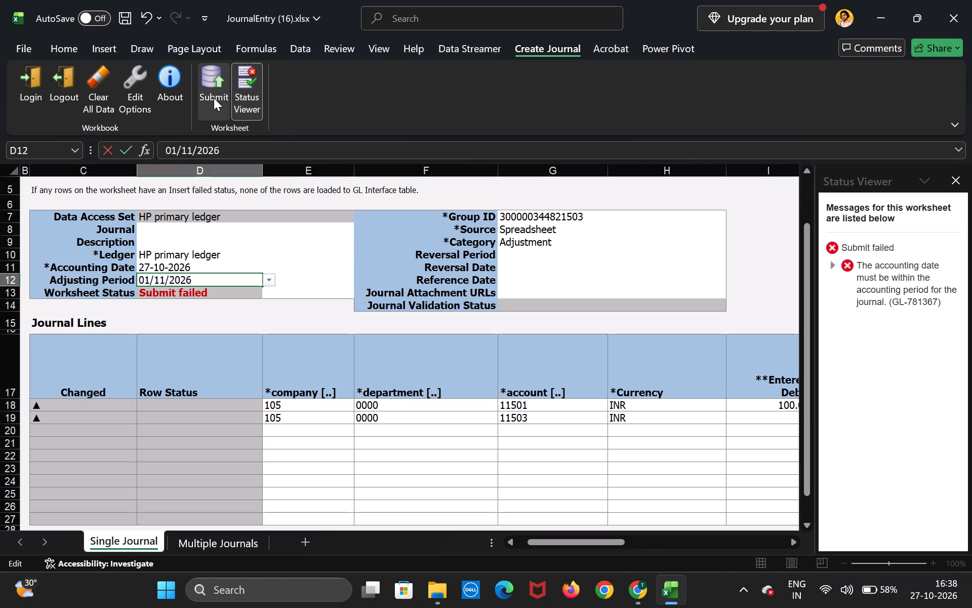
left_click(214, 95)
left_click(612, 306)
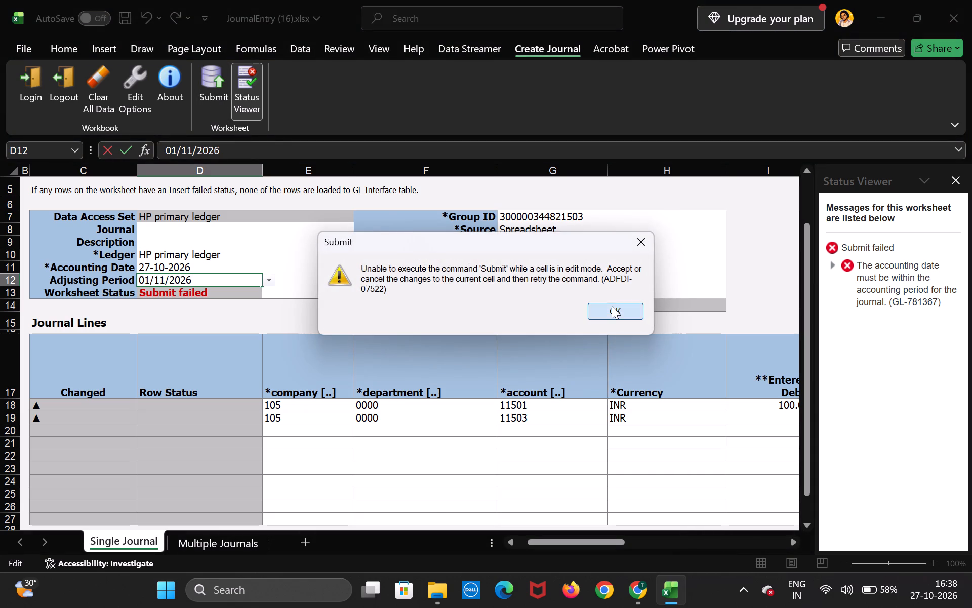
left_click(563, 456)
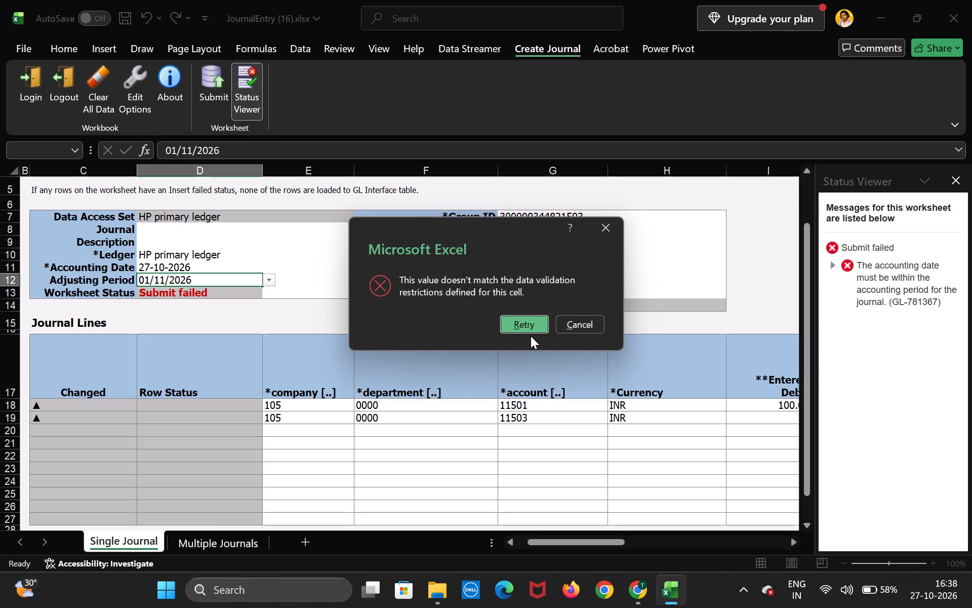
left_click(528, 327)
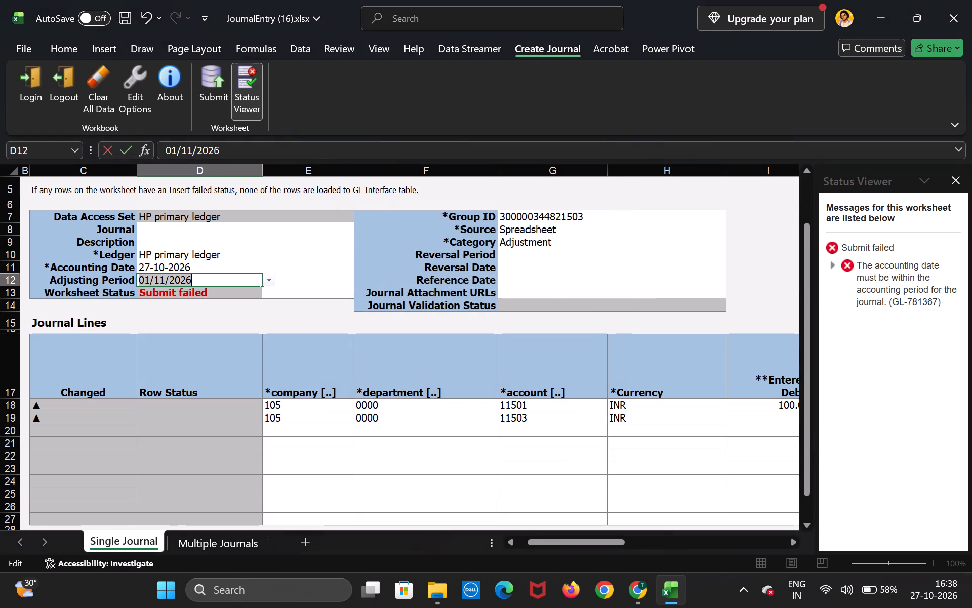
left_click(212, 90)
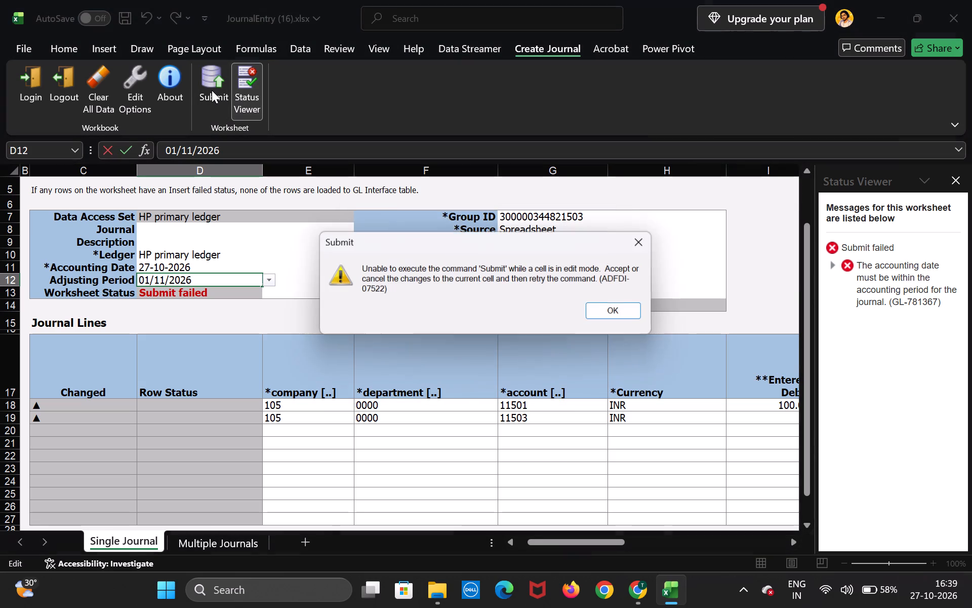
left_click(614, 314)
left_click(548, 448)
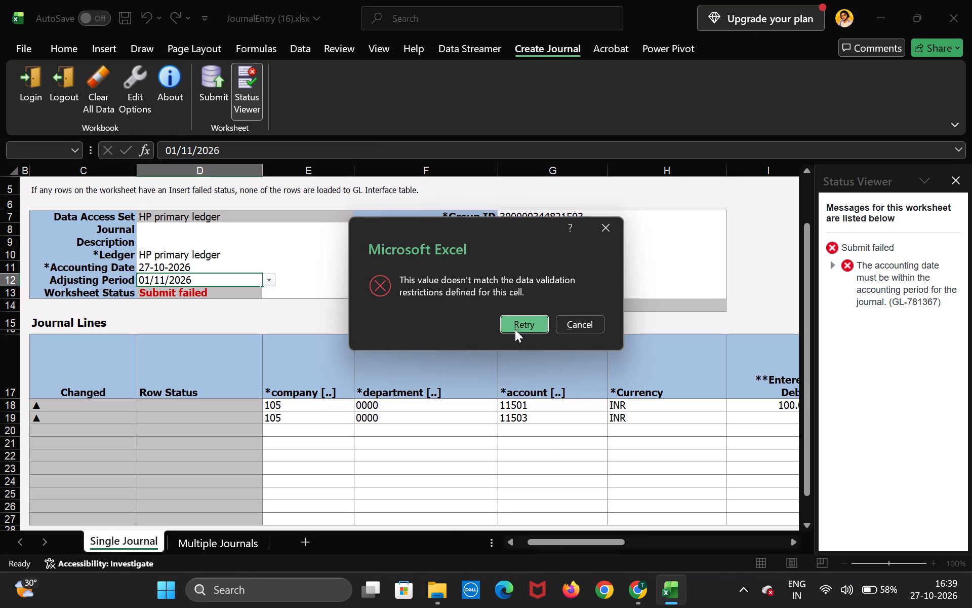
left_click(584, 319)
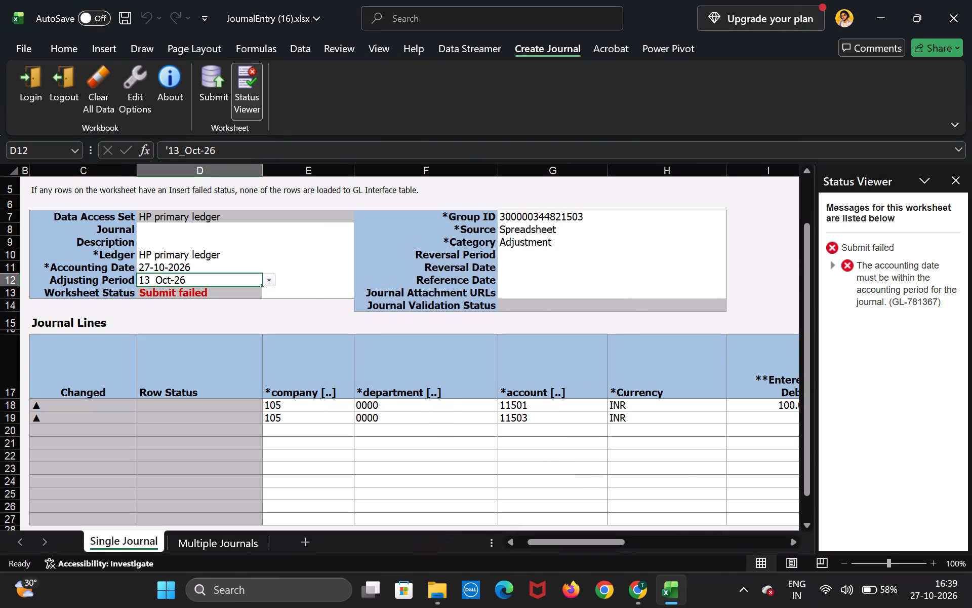
Submit the Single Journal worksheet again with Adjusting Period 13_Oct-26.
left_click(334, 408)
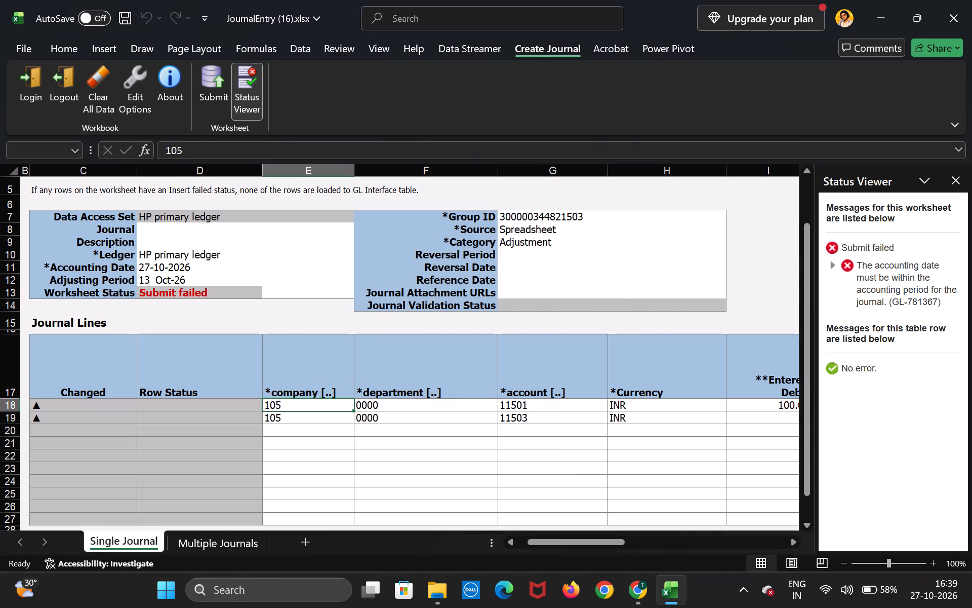
left_click(327, 438)
left_click(219, 75)
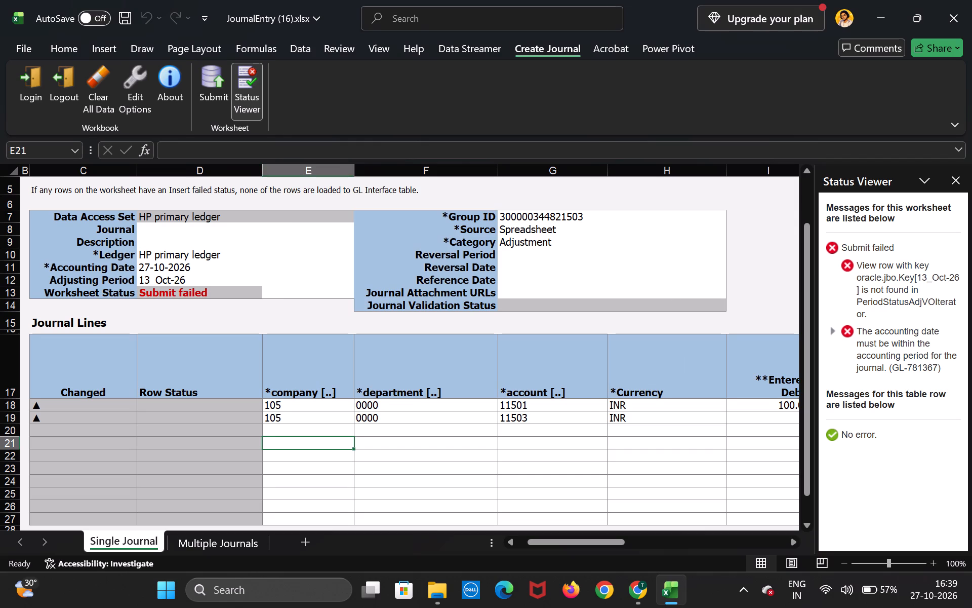
scroll(504, 426, "left", 6)
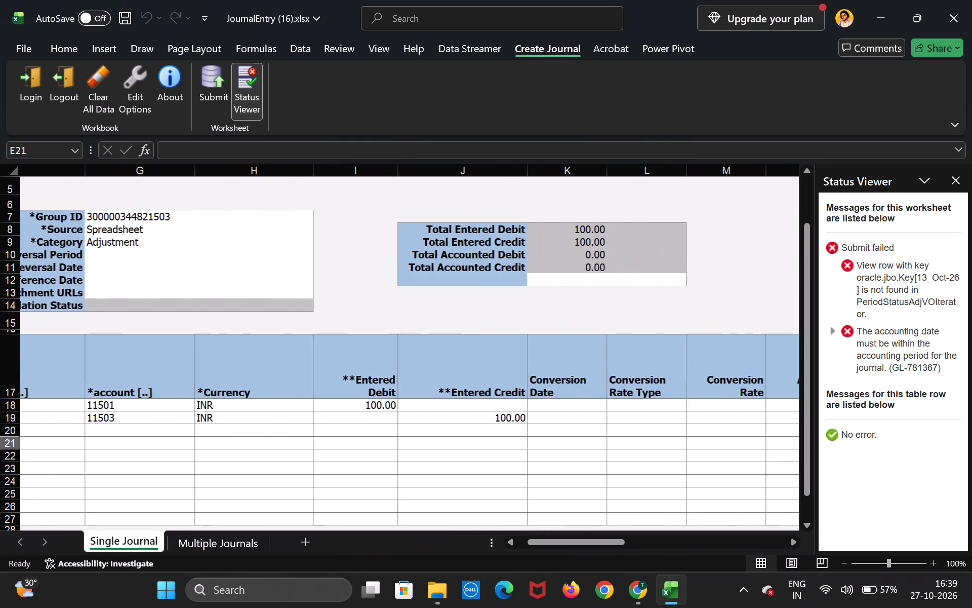
scroll(504, 426, "right", 3)
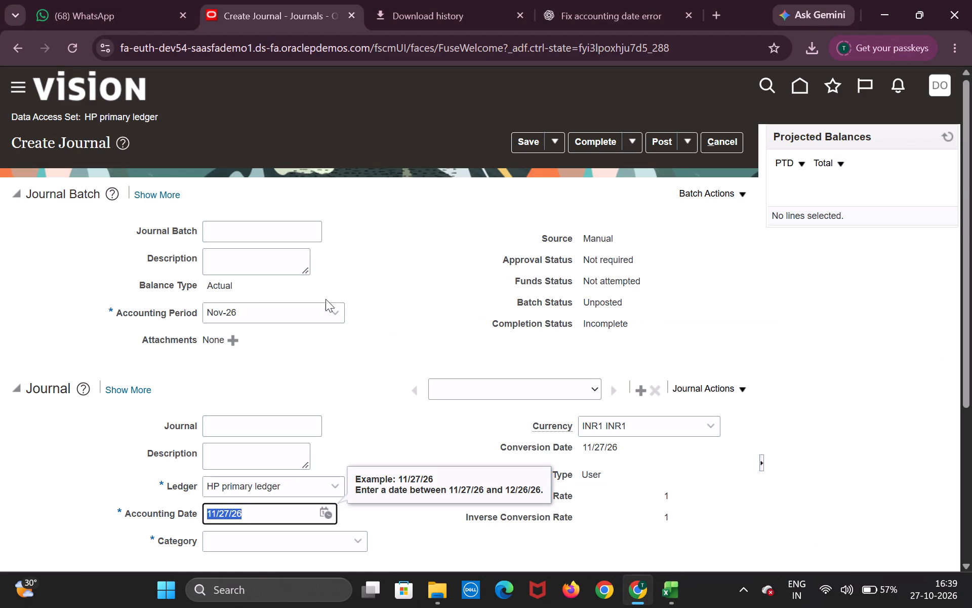
left_click(385, 358)
Switch to the journal entry workbook in Excel.
key("alt+Tab")
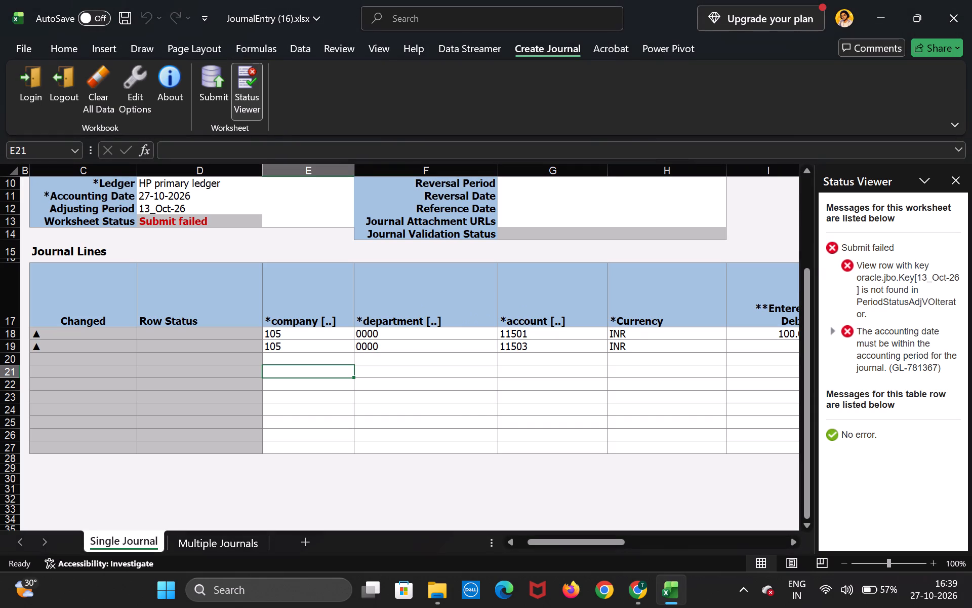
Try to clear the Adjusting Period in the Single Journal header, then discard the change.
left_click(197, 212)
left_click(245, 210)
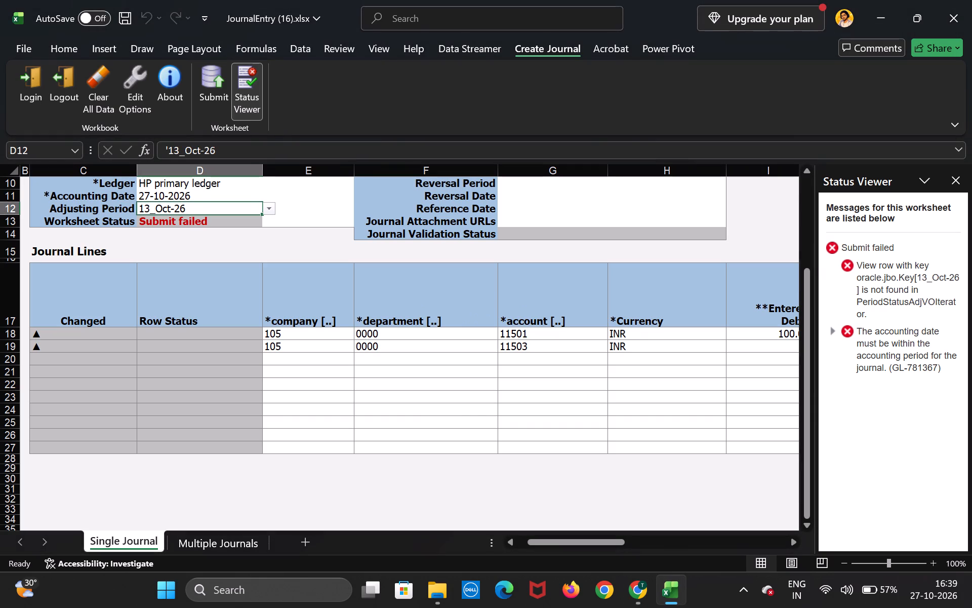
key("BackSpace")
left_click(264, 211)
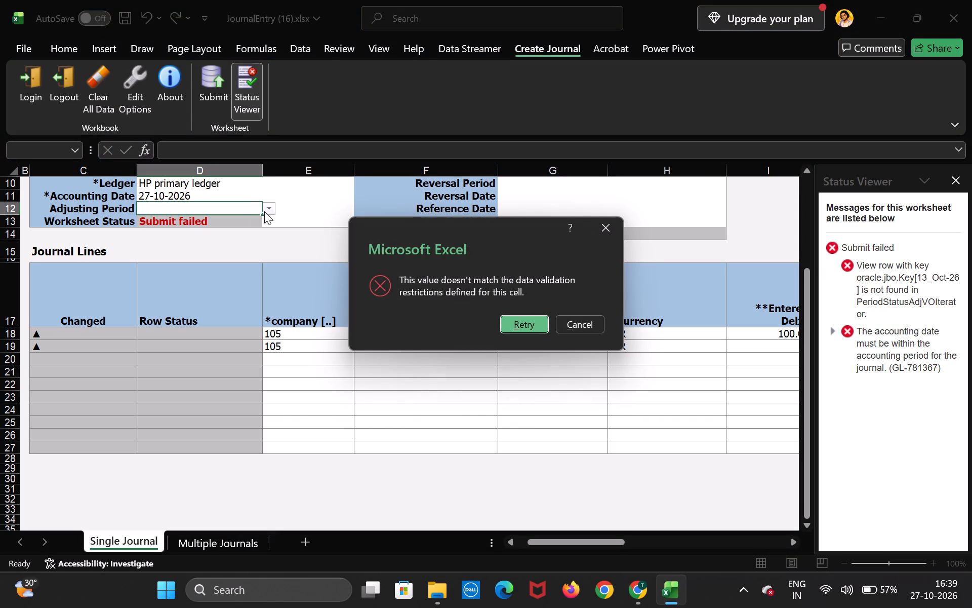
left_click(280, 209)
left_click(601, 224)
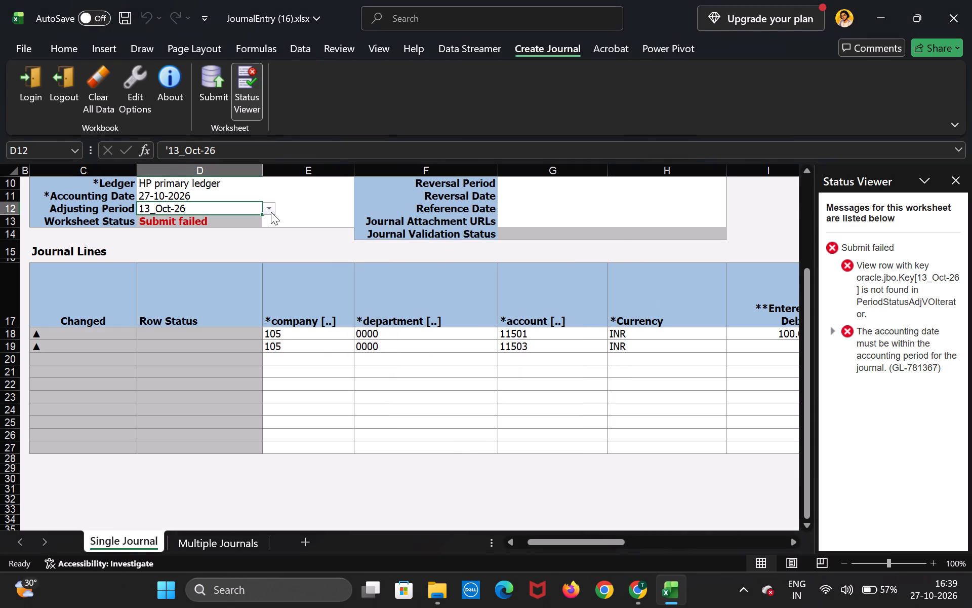
Reselect 13_Oct-26 as the header's Adjusting Period and submit the Single Journal worksheet again.
left_click(271, 212)
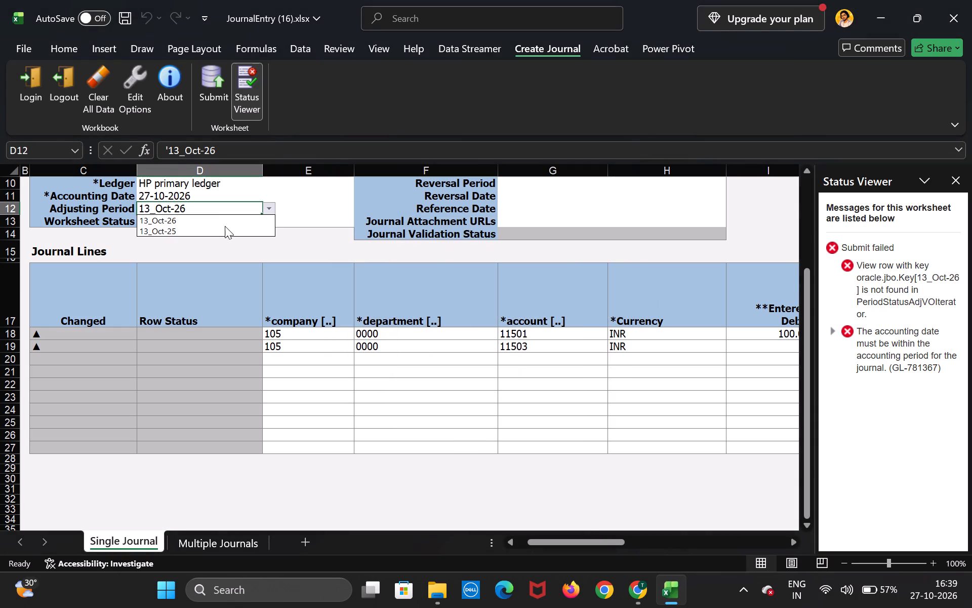
left_click(223, 217)
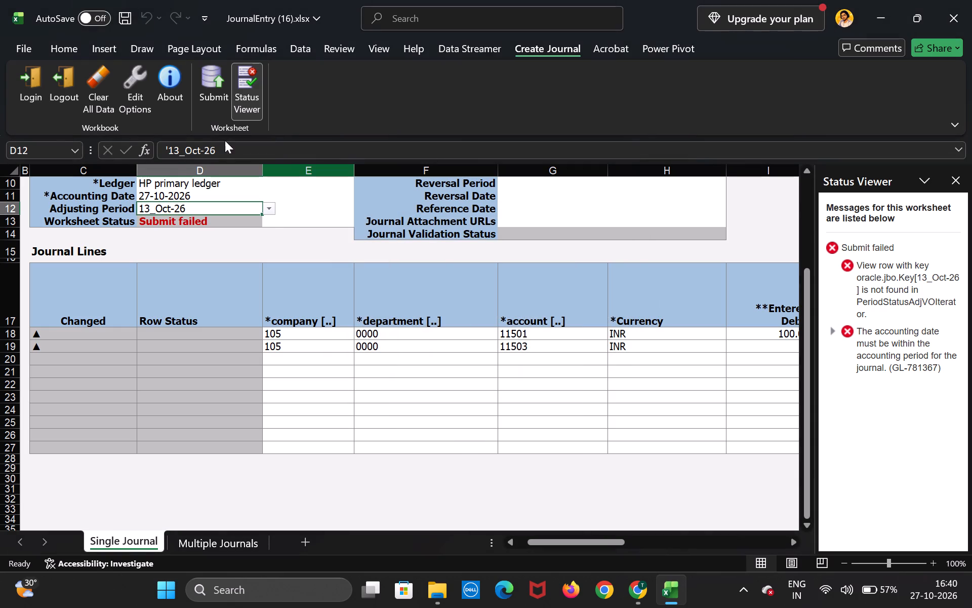
left_click(306, 263)
left_click(216, 96)
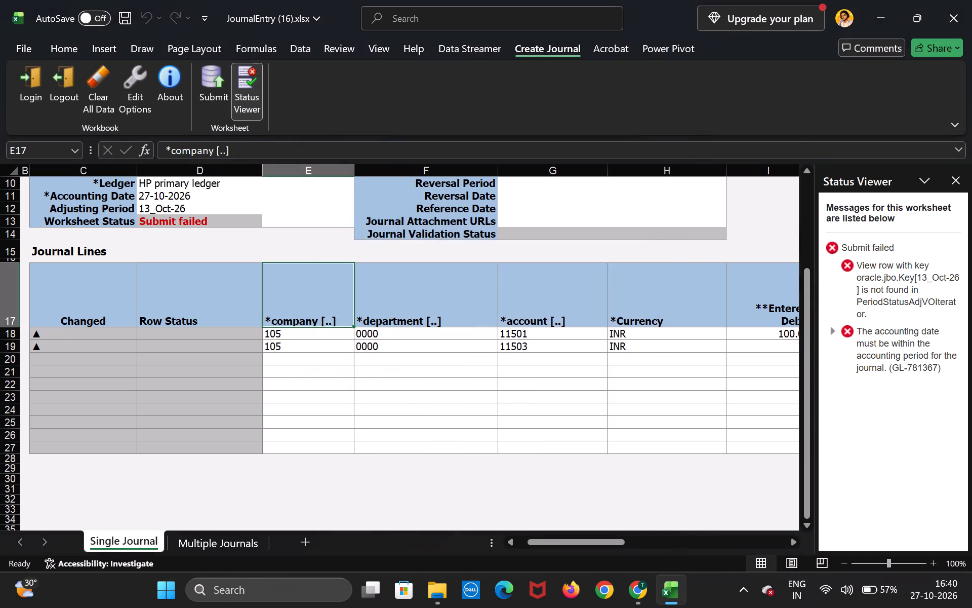
Set the account of the first journal line, the debit line, to 11503 and resubmit the worksheet.
scroll(665, 403, "left", 2)
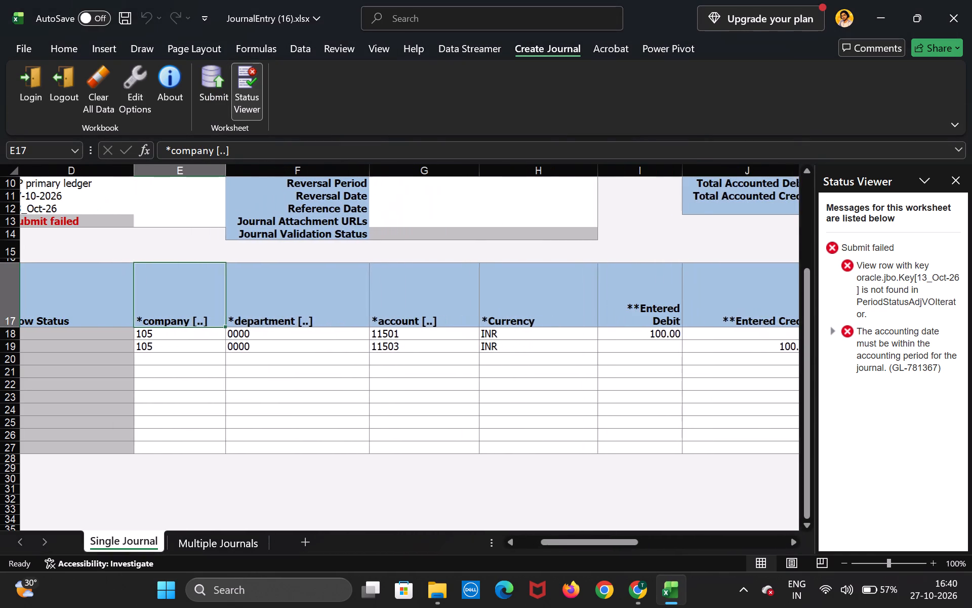
scroll(592, 399, "left", 2)
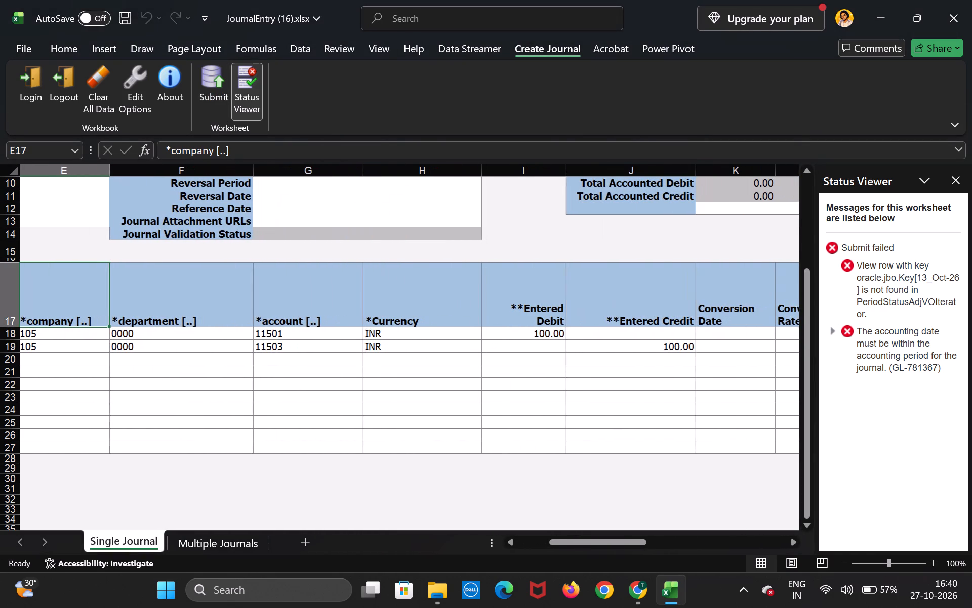
scroll(425, 362, "right", 3)
left_click(532, 349)
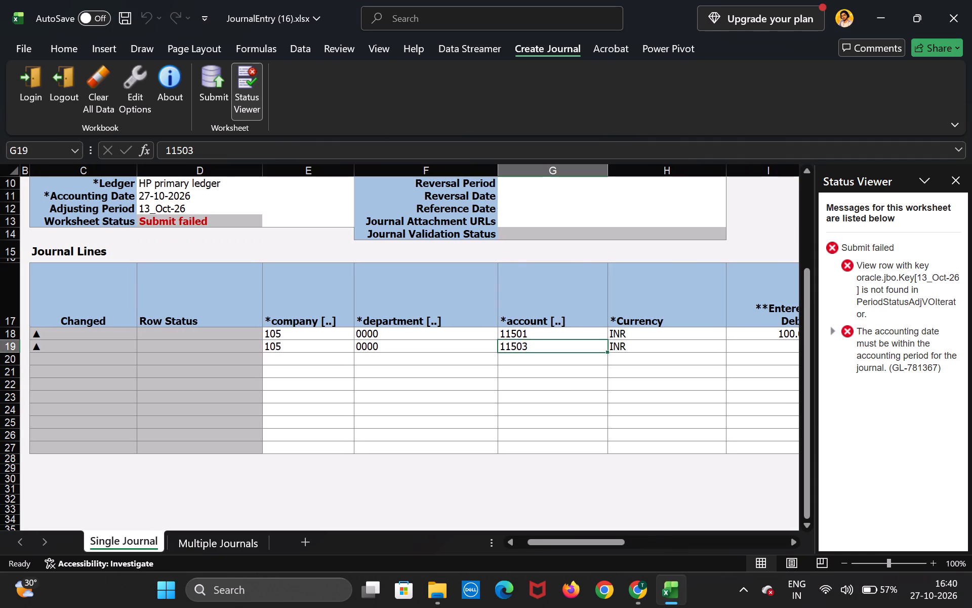
left_click(526, 333)
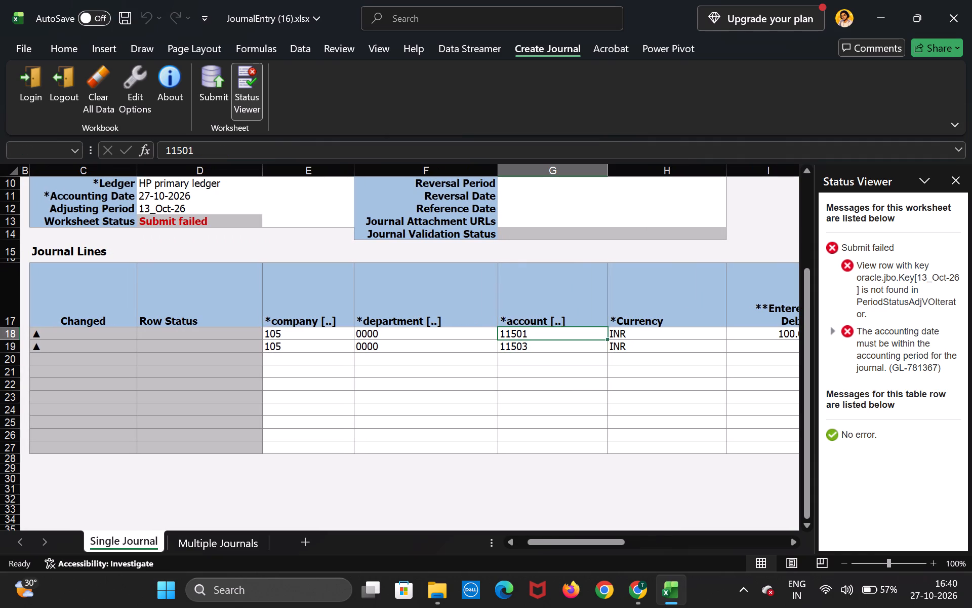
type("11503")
left_click(482, 370)
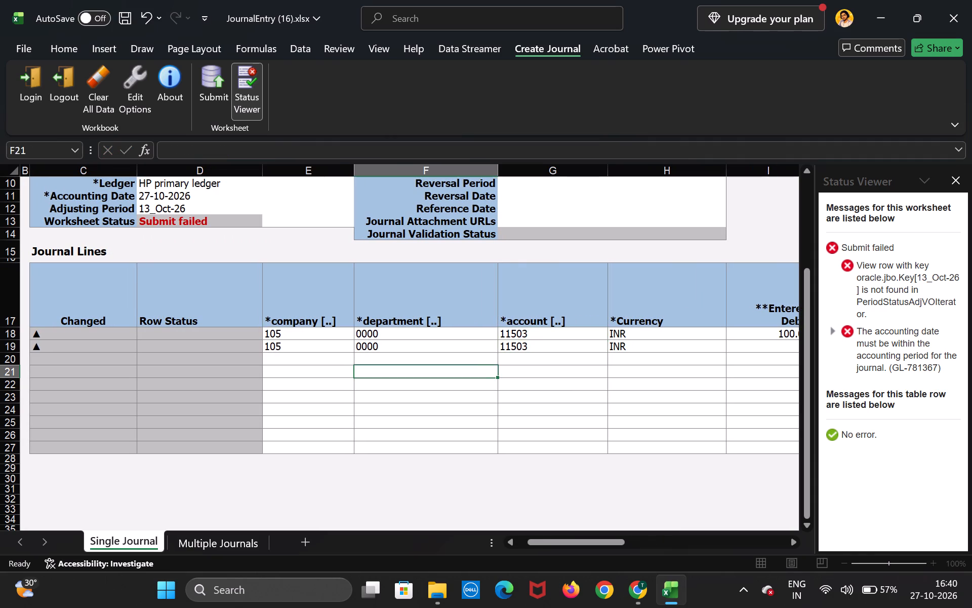
left_click(214, 98)
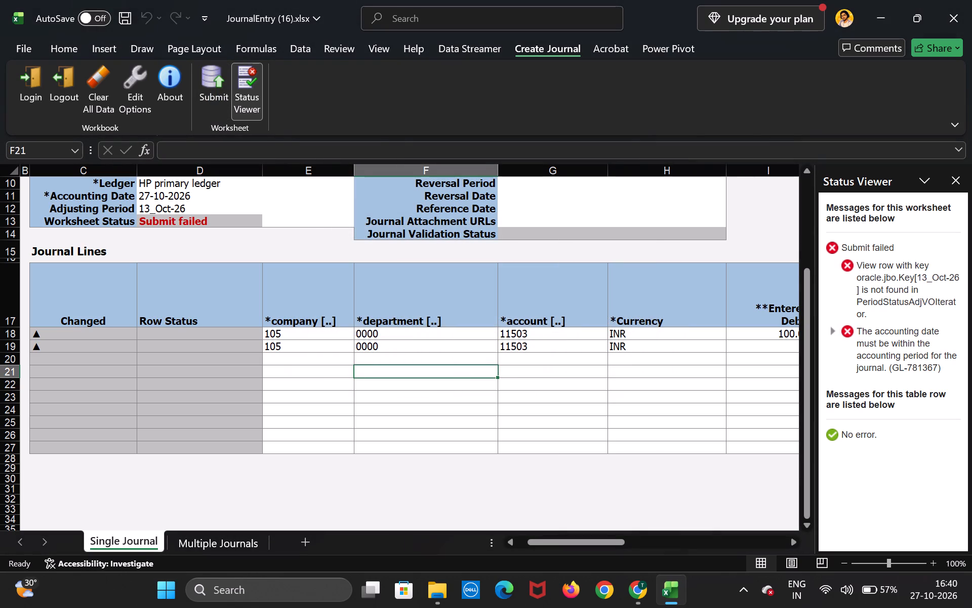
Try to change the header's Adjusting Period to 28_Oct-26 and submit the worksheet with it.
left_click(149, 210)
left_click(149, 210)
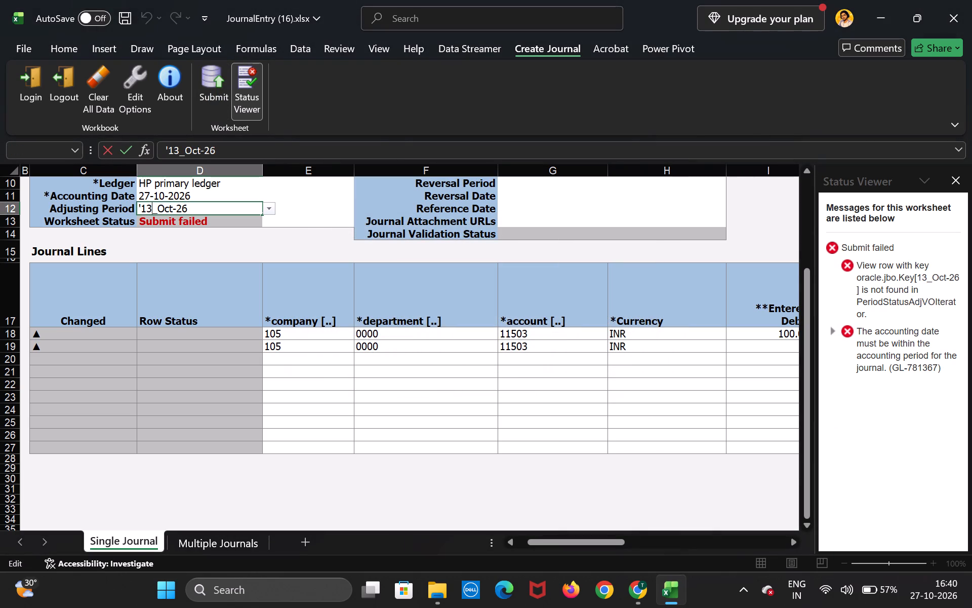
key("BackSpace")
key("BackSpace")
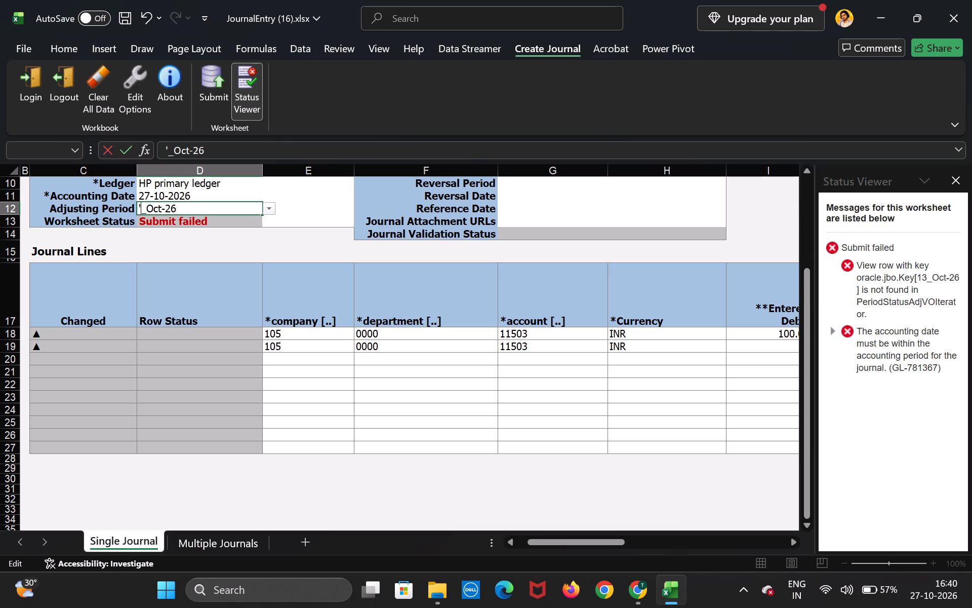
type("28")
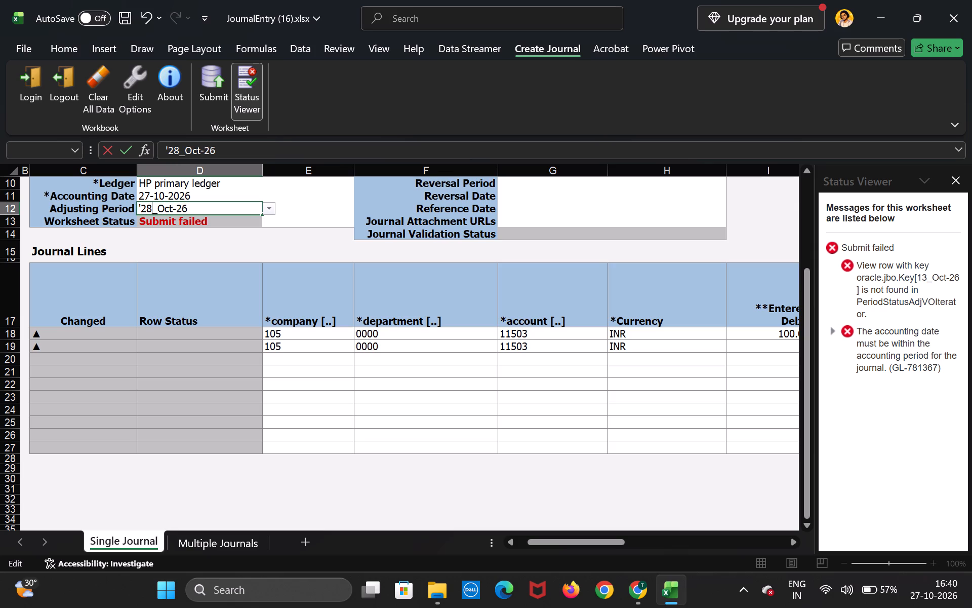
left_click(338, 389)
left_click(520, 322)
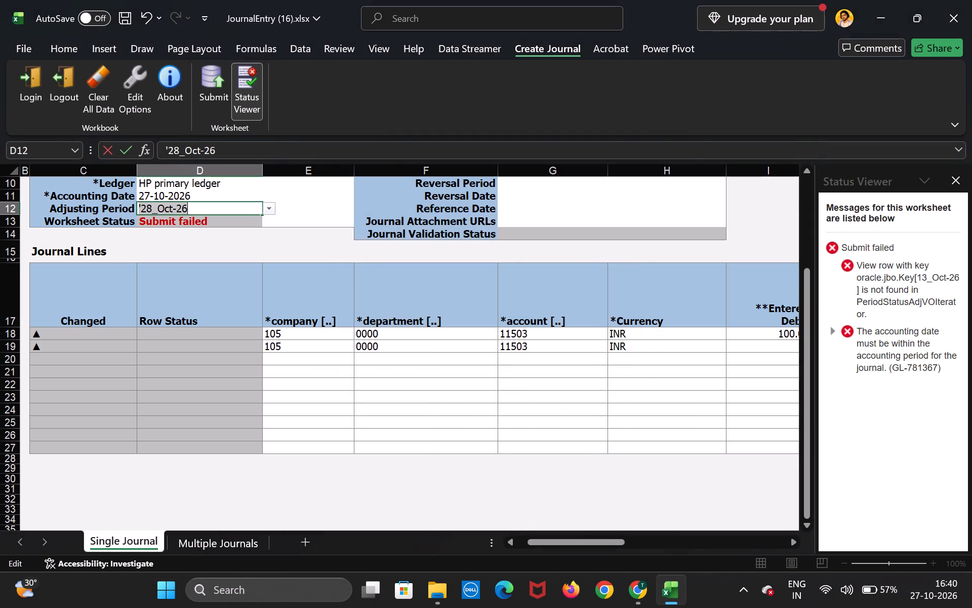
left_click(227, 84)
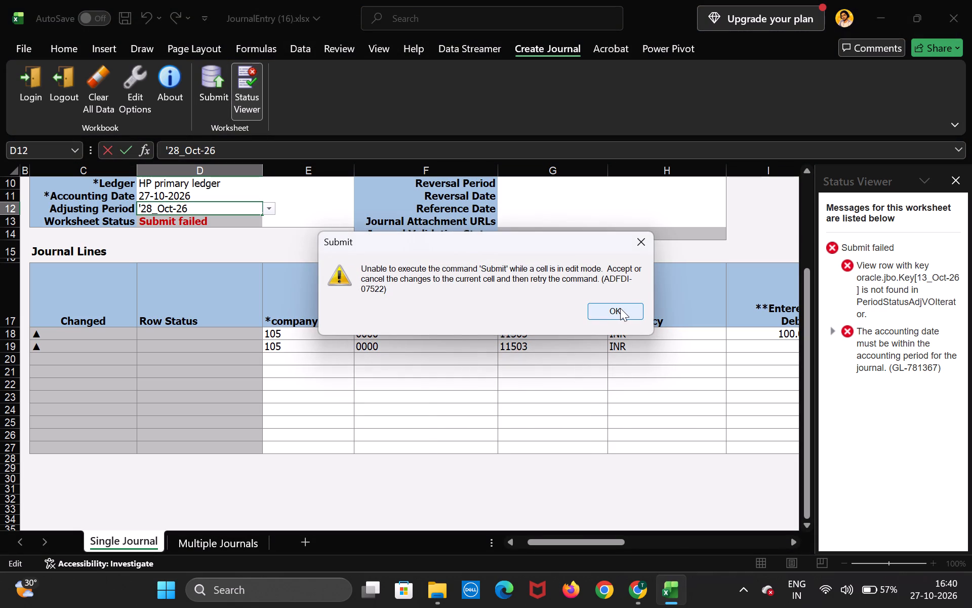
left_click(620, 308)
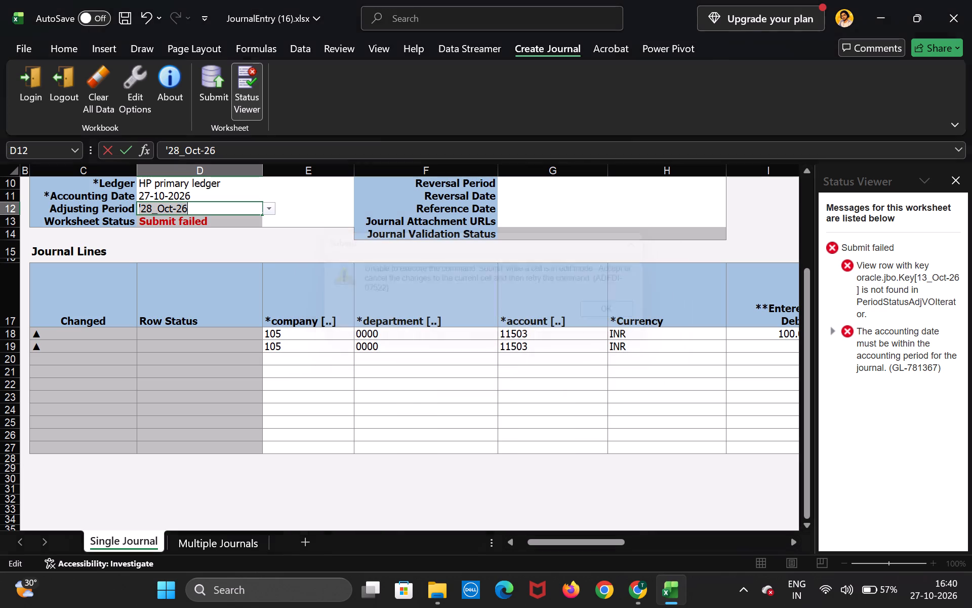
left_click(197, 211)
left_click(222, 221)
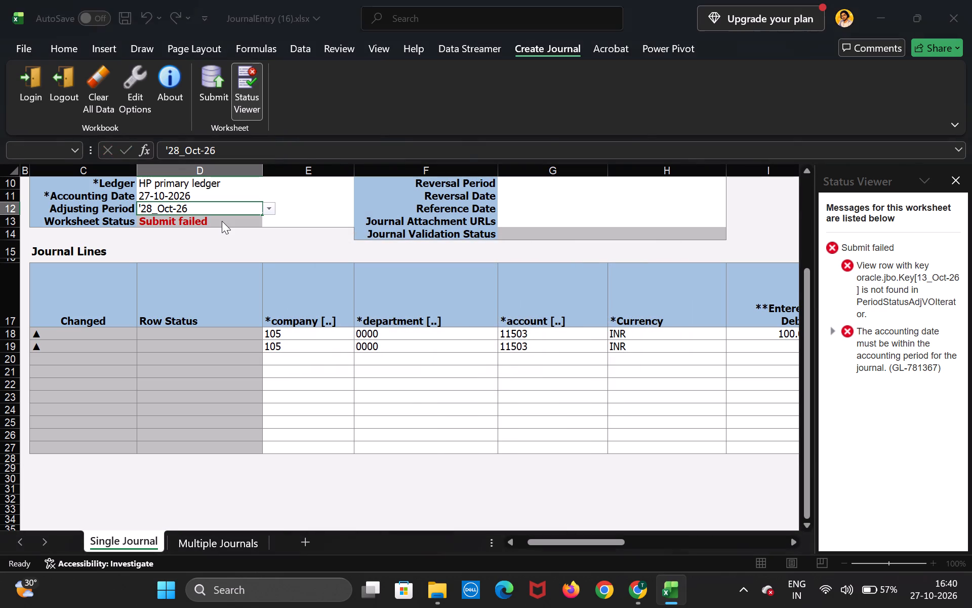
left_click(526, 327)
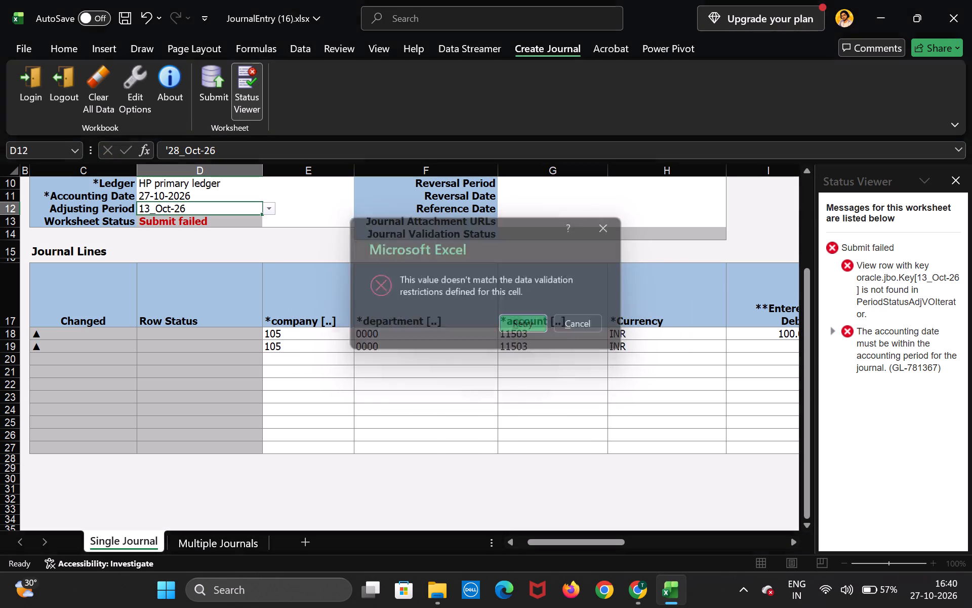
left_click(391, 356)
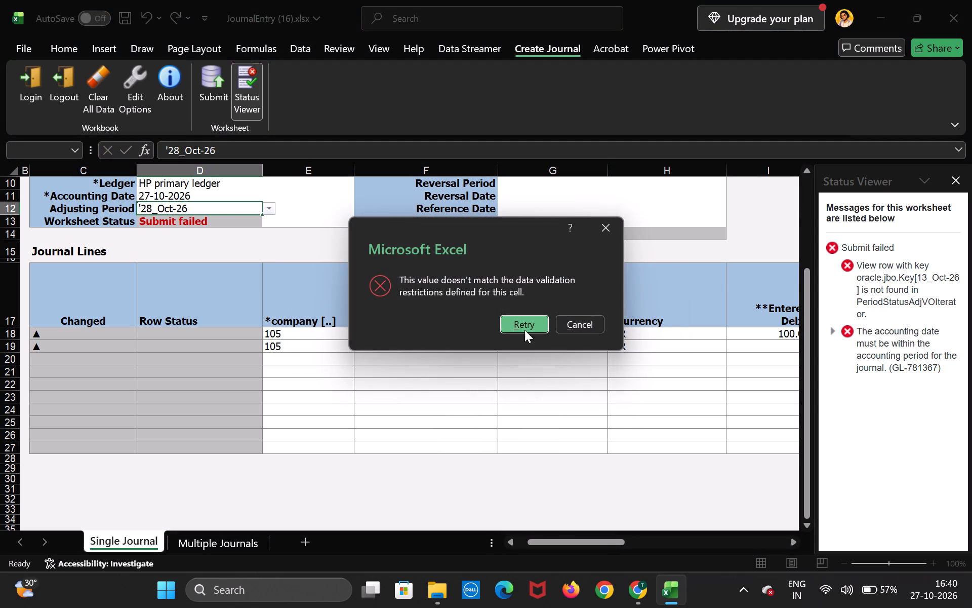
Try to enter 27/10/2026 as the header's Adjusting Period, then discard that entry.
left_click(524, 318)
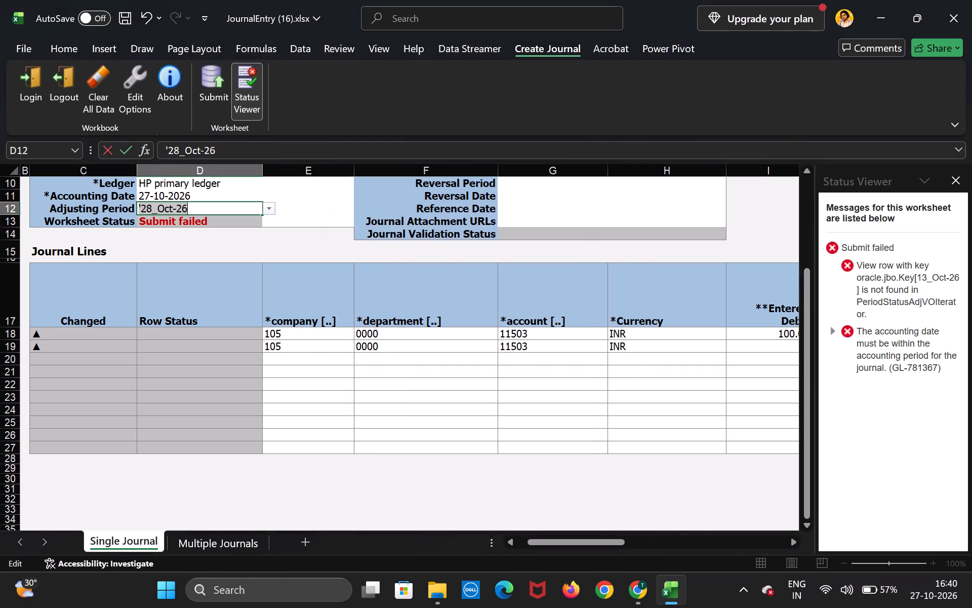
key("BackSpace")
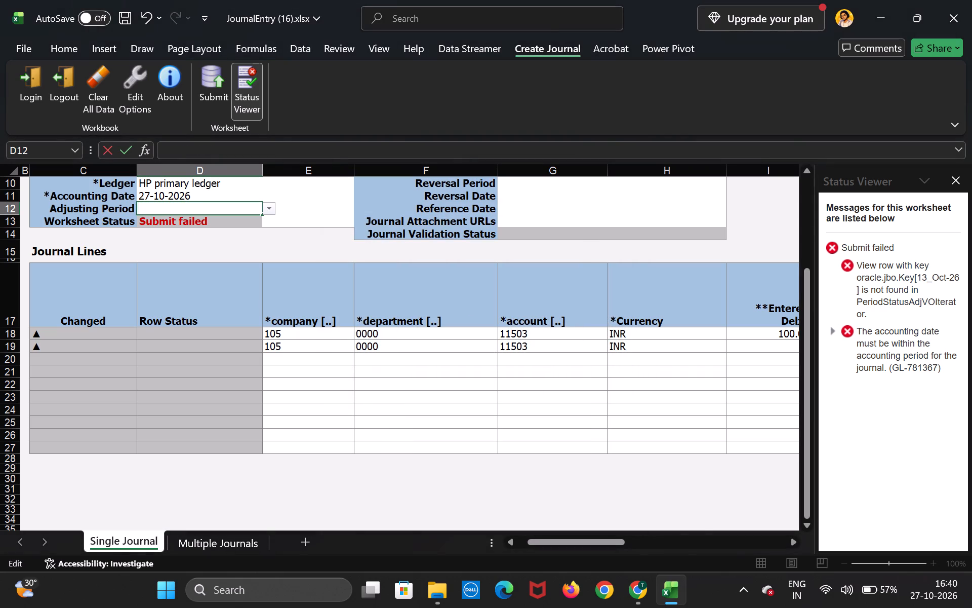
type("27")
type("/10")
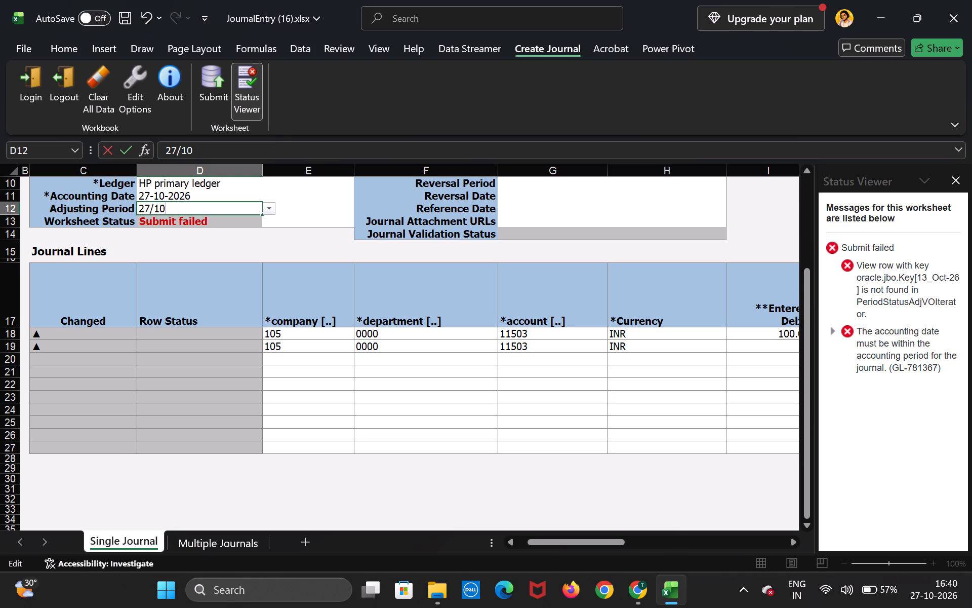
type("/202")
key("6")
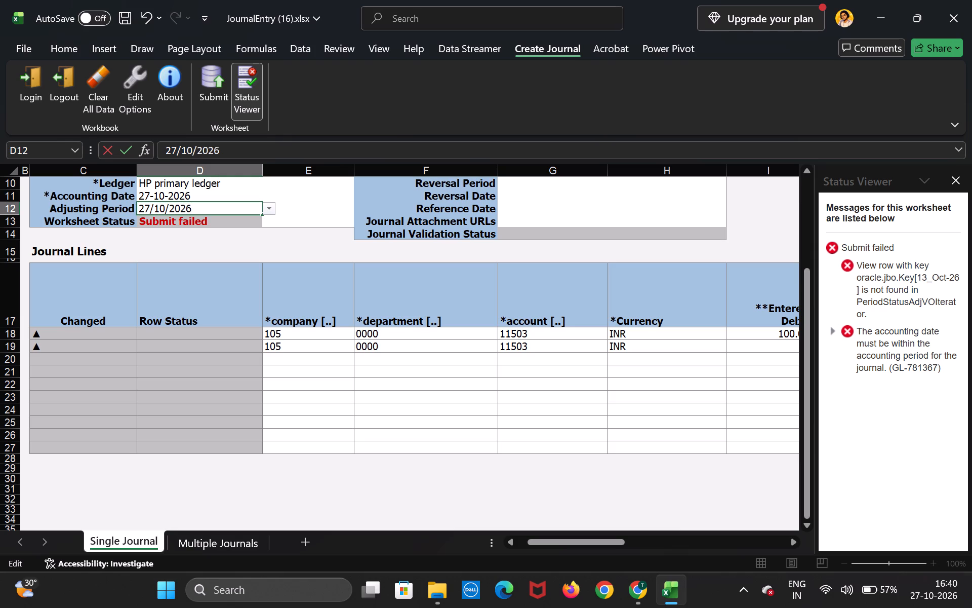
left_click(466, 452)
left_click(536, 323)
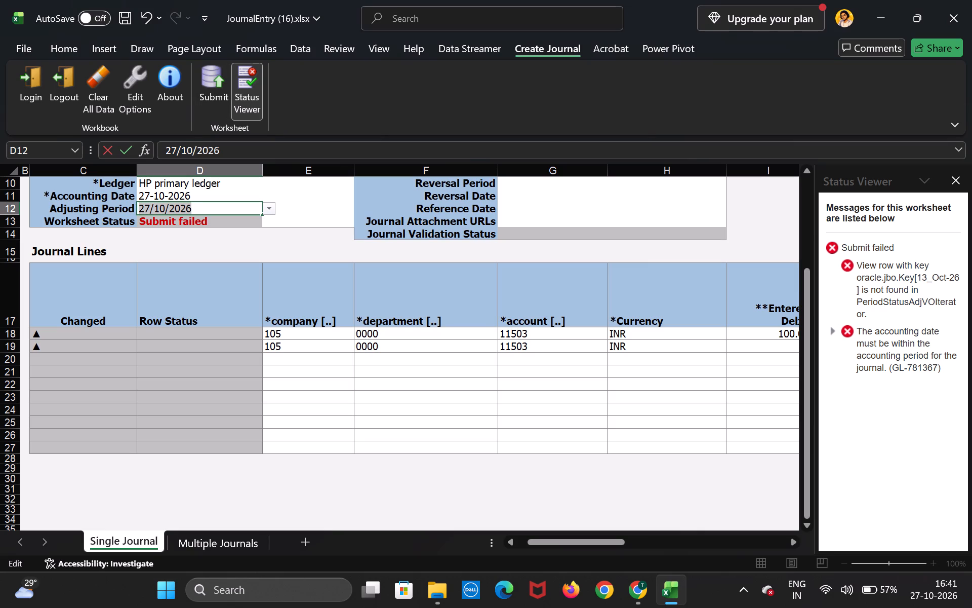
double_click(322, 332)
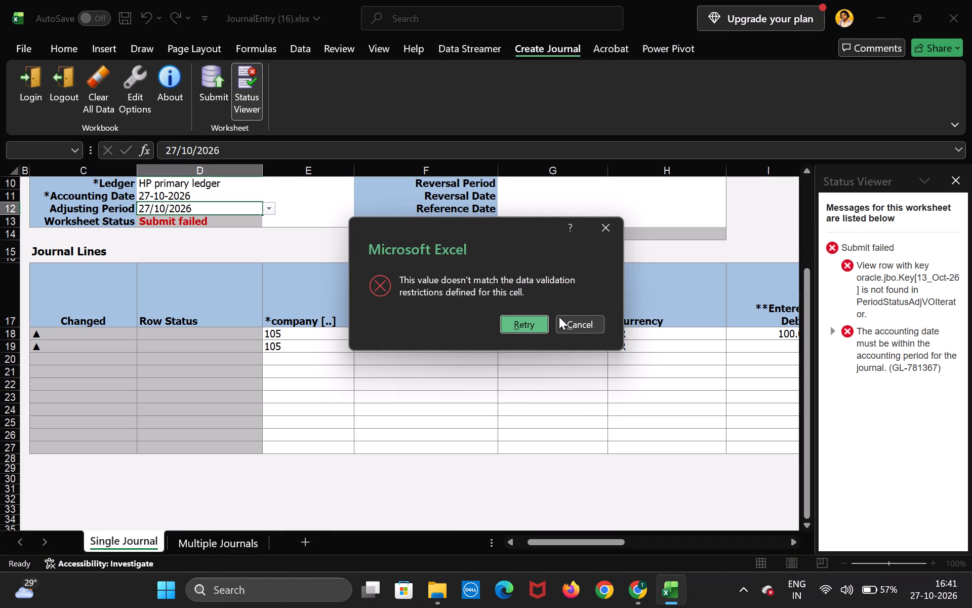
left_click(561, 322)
Submit the Single Journal worksheet again with Adjusting Period 13_Oct-26 and account 11503 on both lines.
left_click(577, 346)
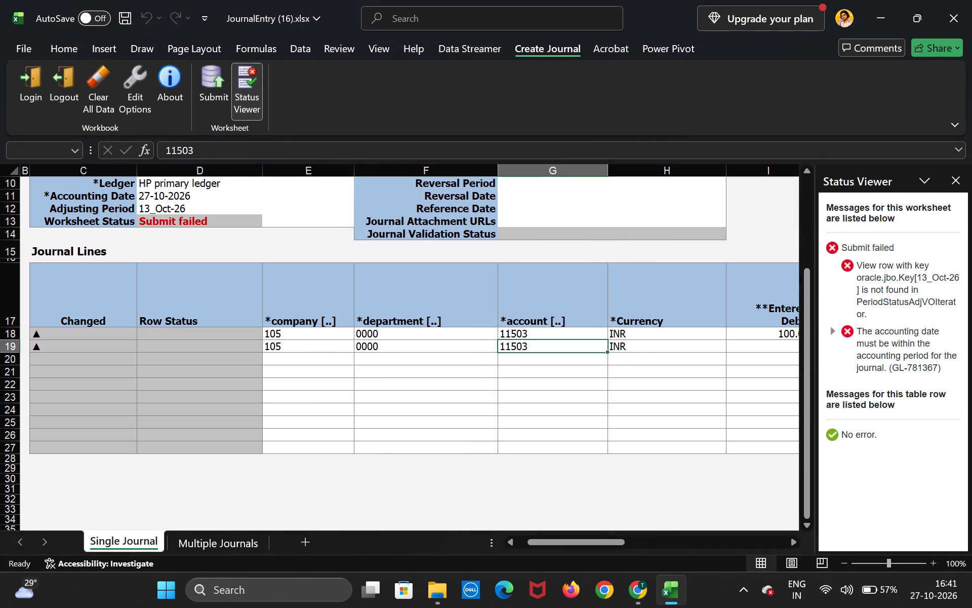
left_click(208, 93)
Switch to Chrome and leave the unsaved Create Journal page for the Oracle Fusion home page.
left_click(629, 604)
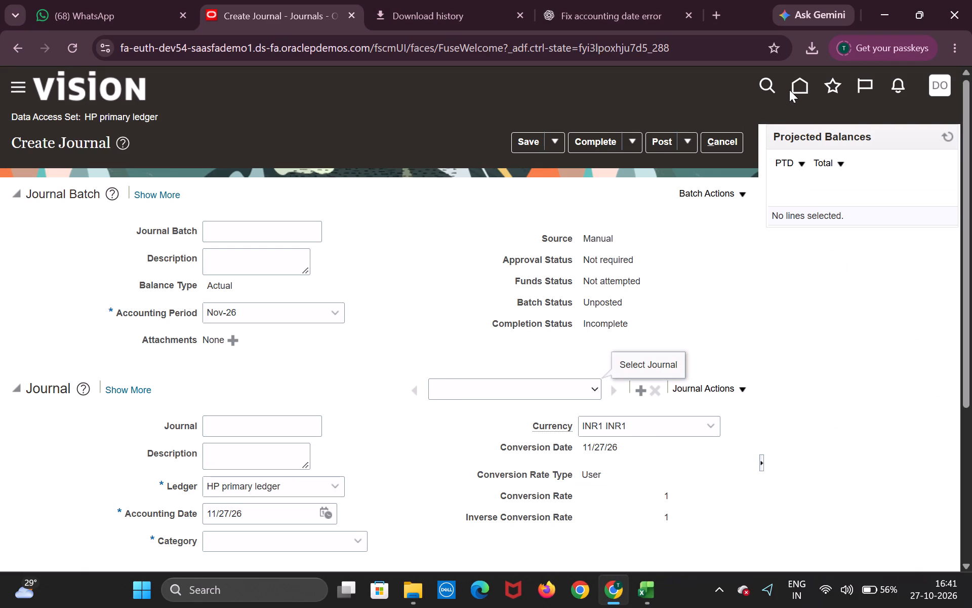
left_click(789, 90)
left_click(797, 90)
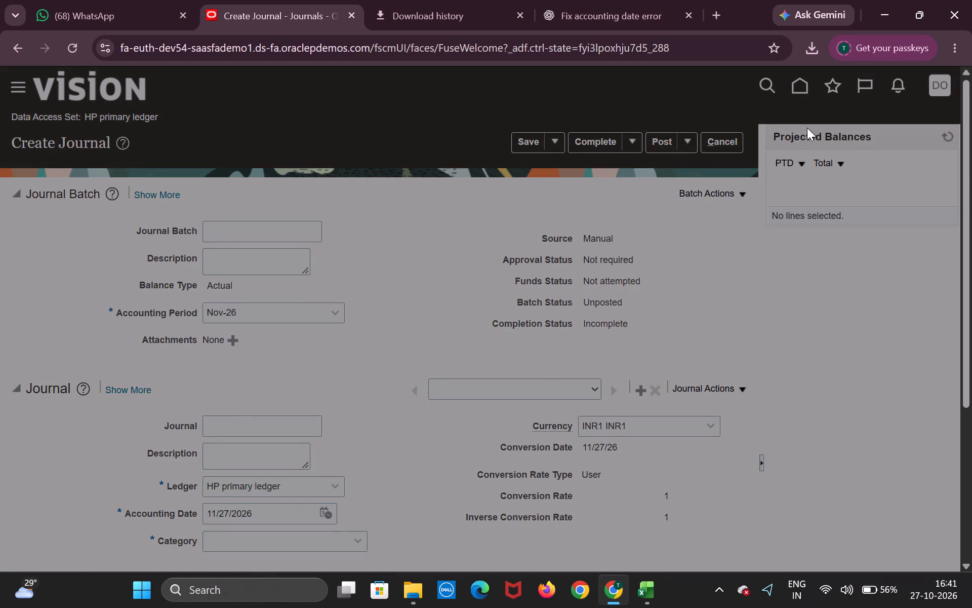
left_click(681, 347)
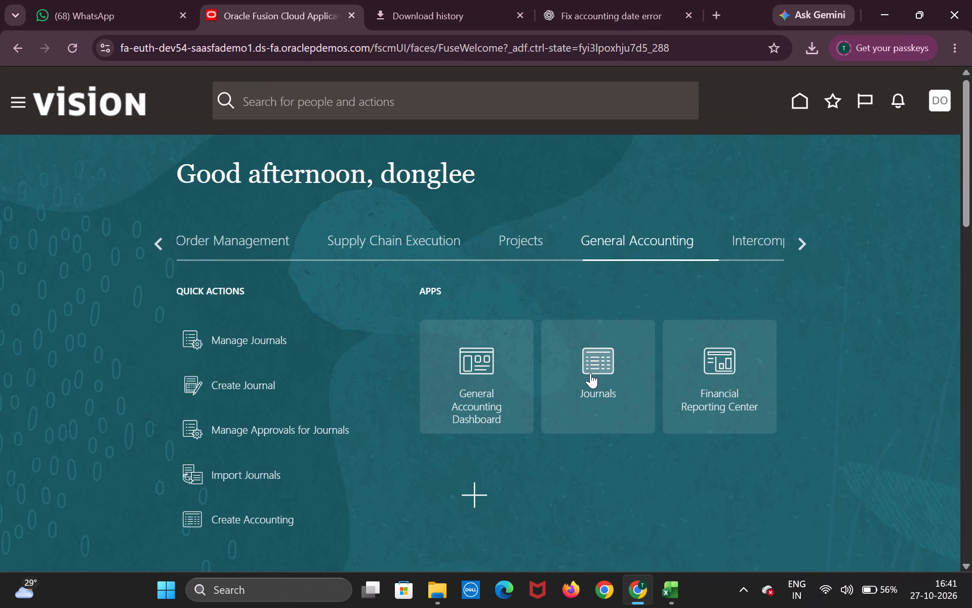
Open the Edit Accounting Period Statuses page for HP primary ledger from the General Accounting Dashboard.
left_click(477, 377)
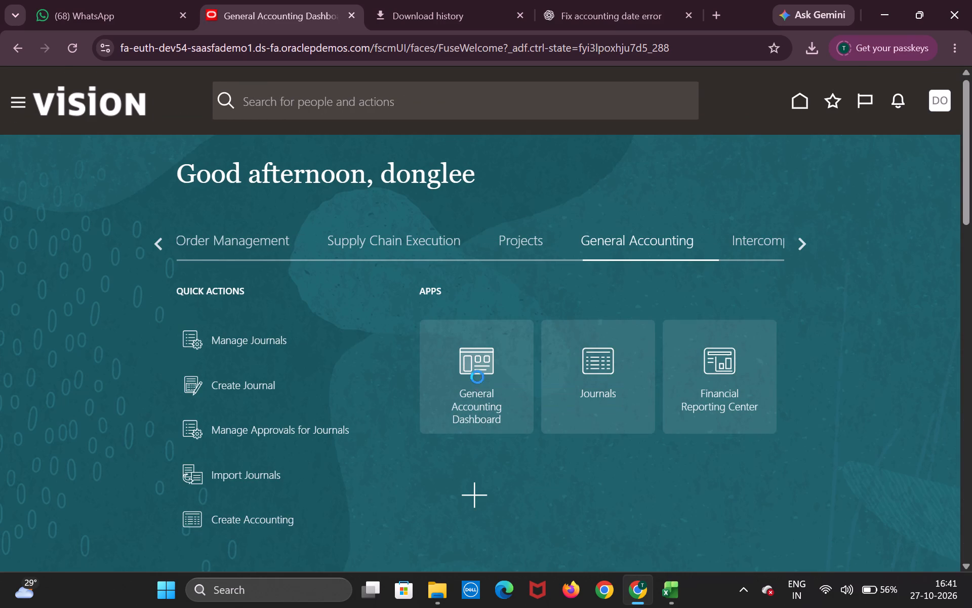
scroll(497, 396, "down", 6)
left_click(466, 443)
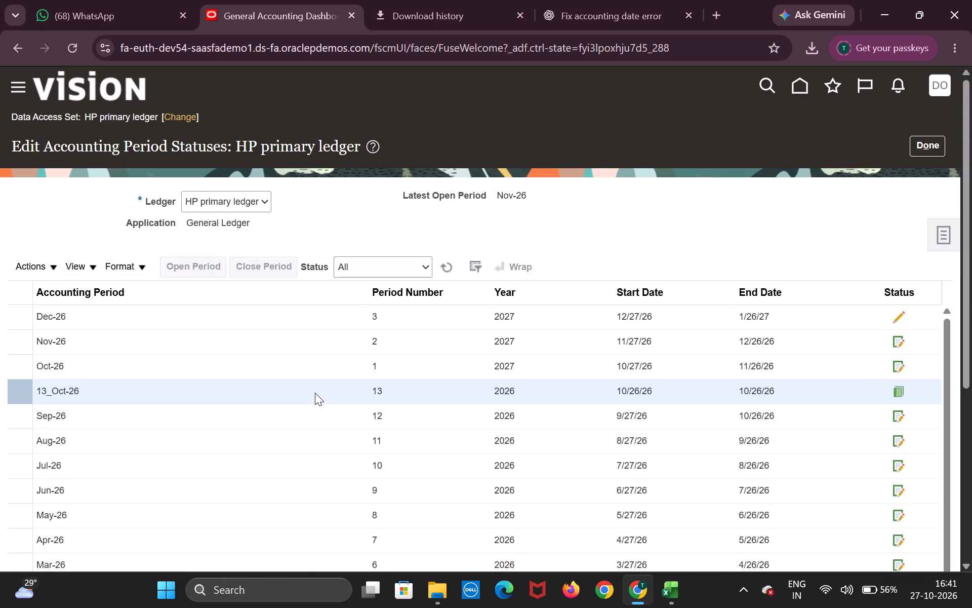
Submit the request to open accounting period 13_Oct-26 twice, and finish editing the period statuses.
left_click(315, 393)
left_click(315, 393)
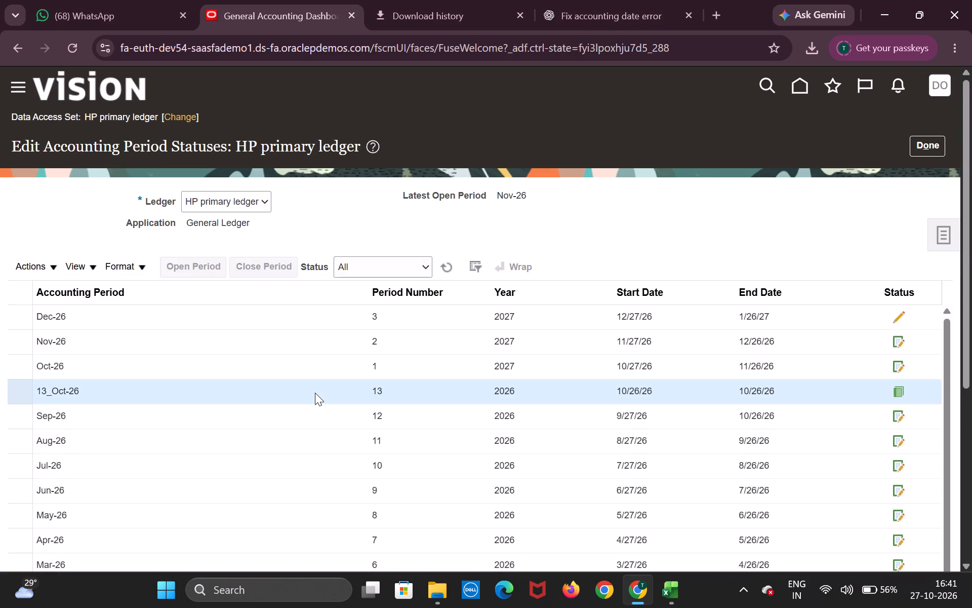
left_click(135, 413)
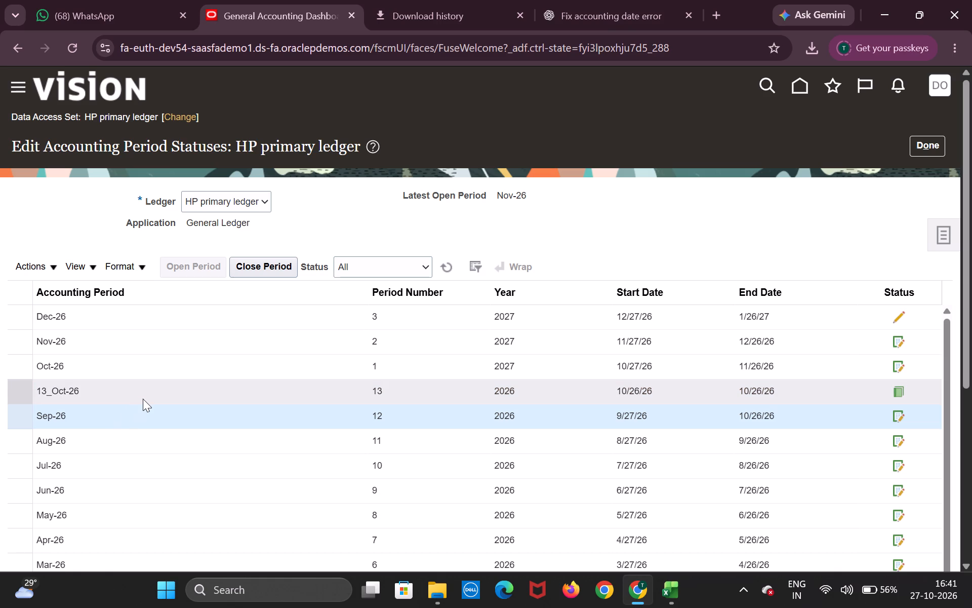
left_click(143, 399)
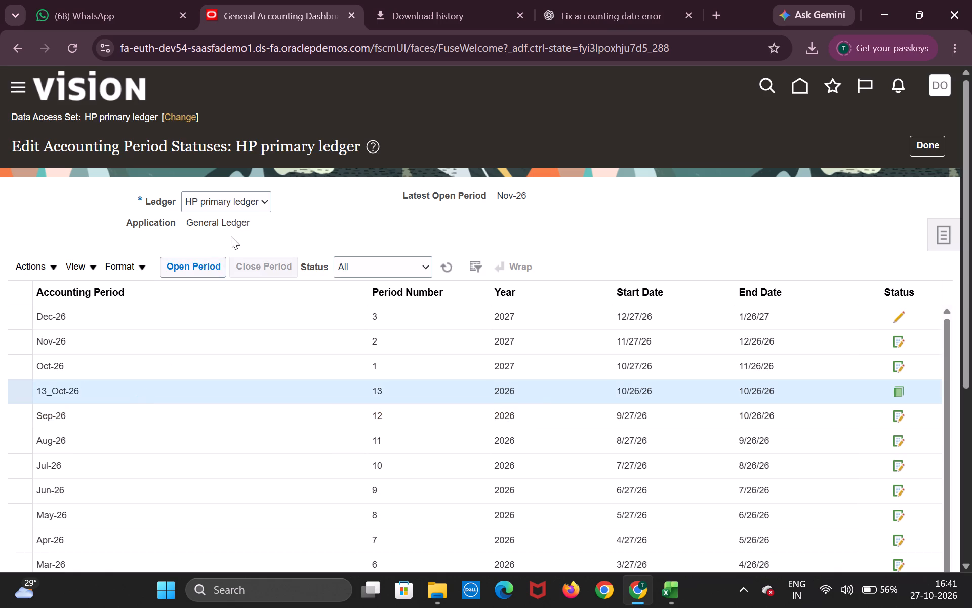
left_click(202, 258)
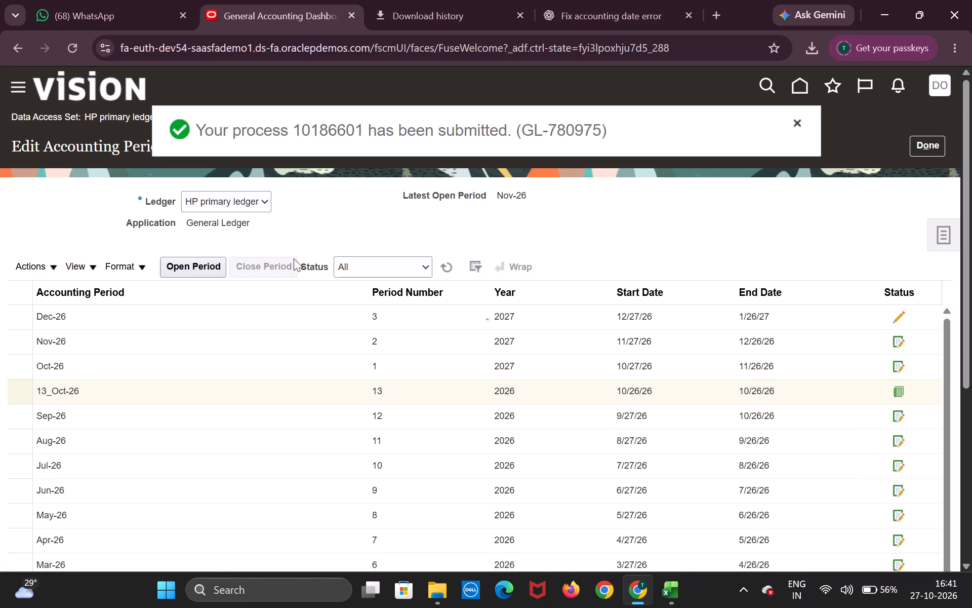
left_click(195, 267)
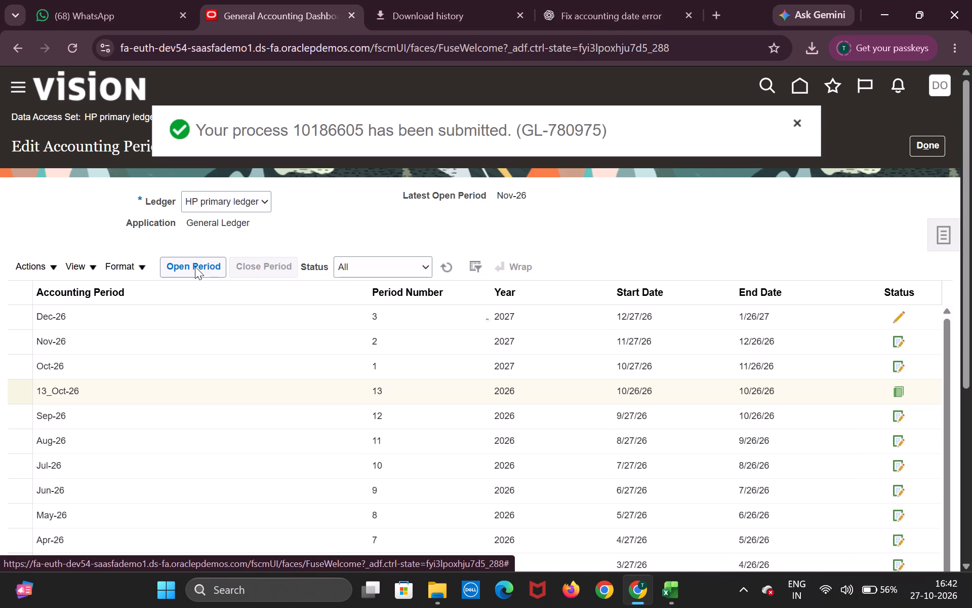
left_click(932, 148)
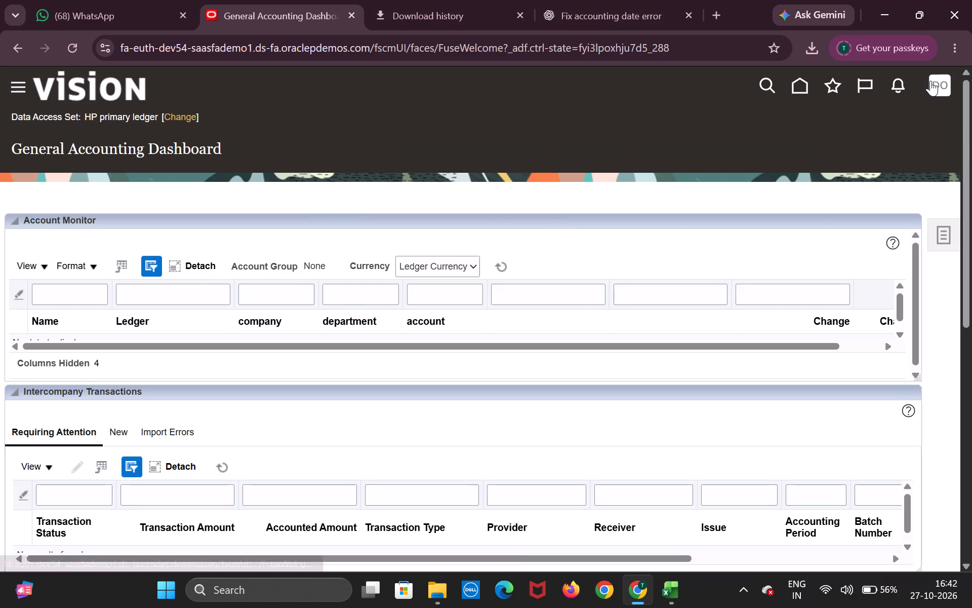
Return to the home page and open the Journals work area.
left_click(794, 85)
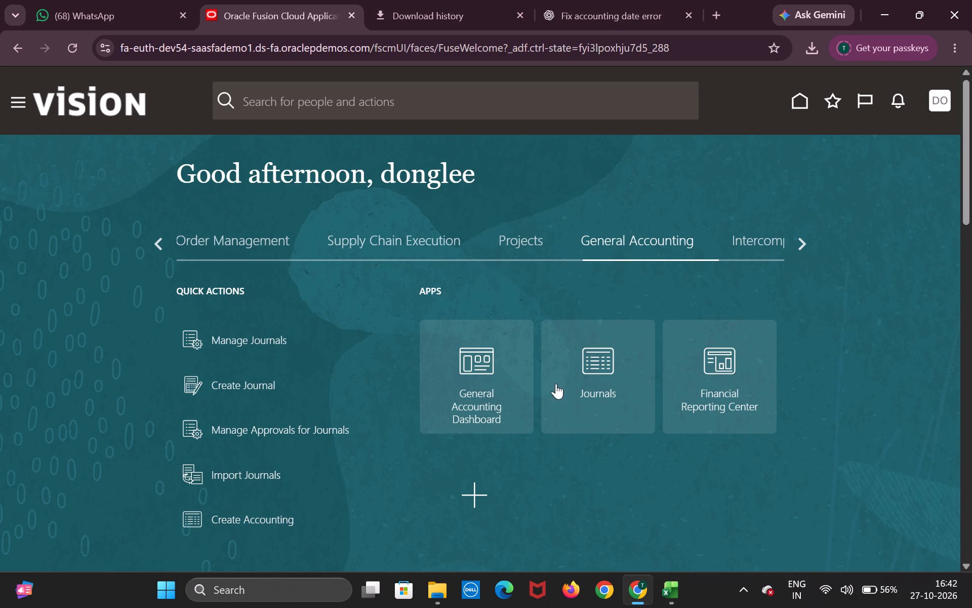
left_click(603, 377)
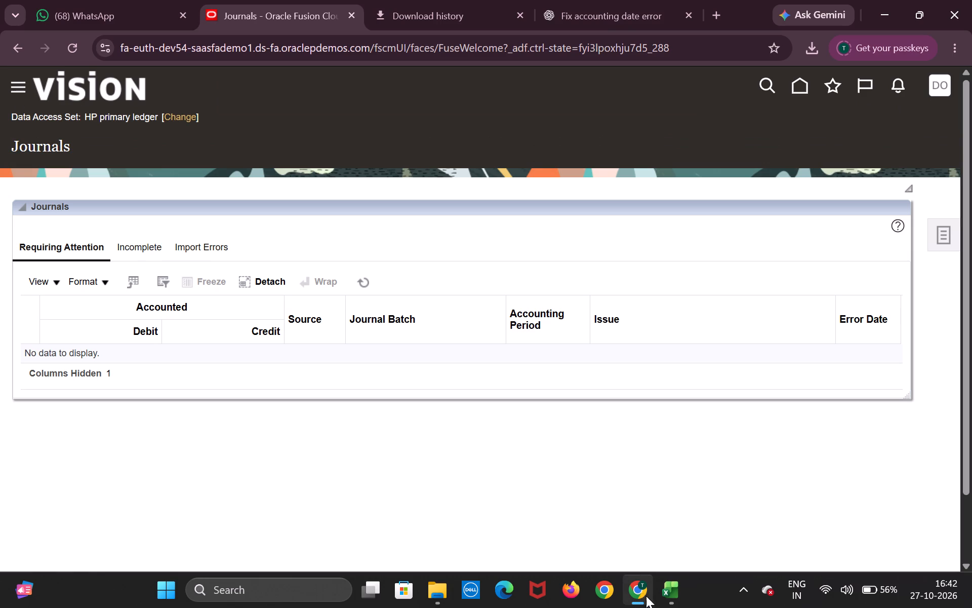
Close the JournalEntry (16).xlsx workbook in Excel without saving its changes.
left_click(725, 449)
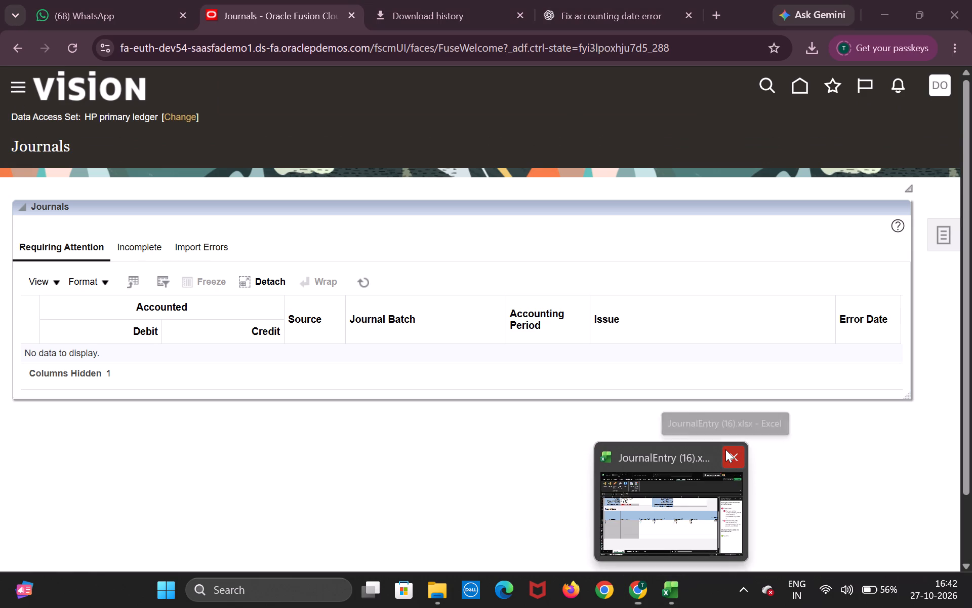
left_click(731, 453)
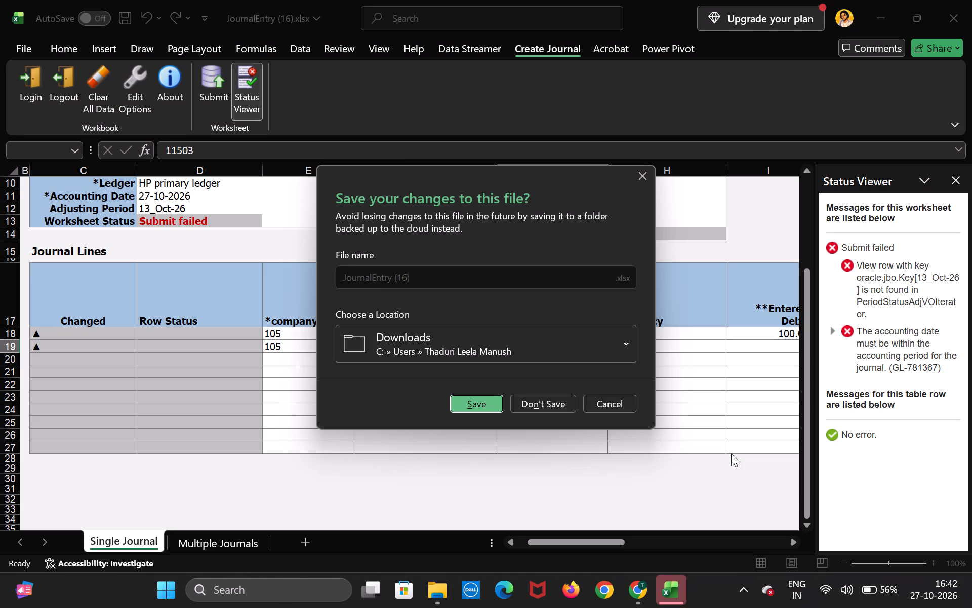
left_click(552, 407)
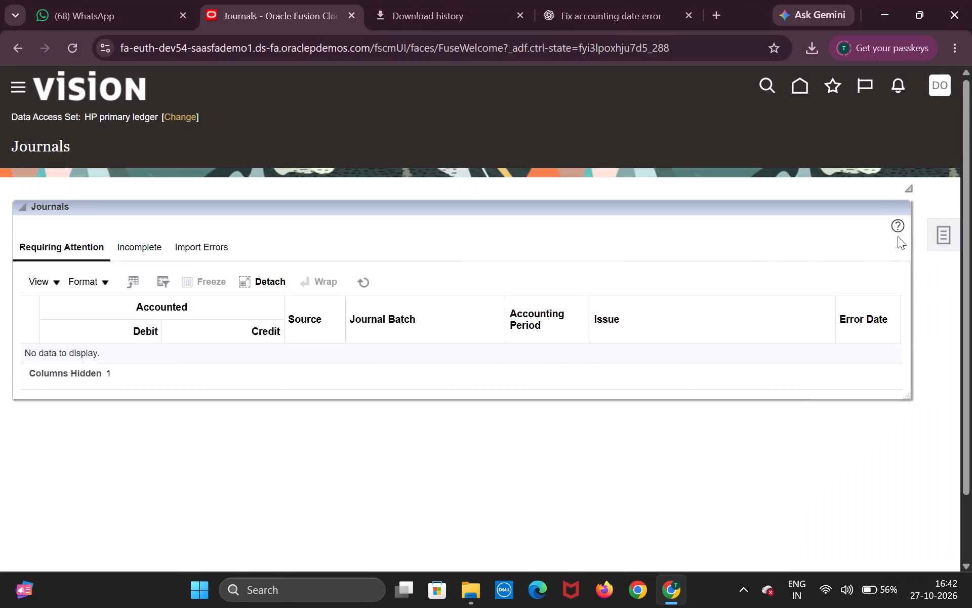
Download a fresh journal workbook from the Journals work area using Create Journal in Spreadsheet.
left_click(944, 231)
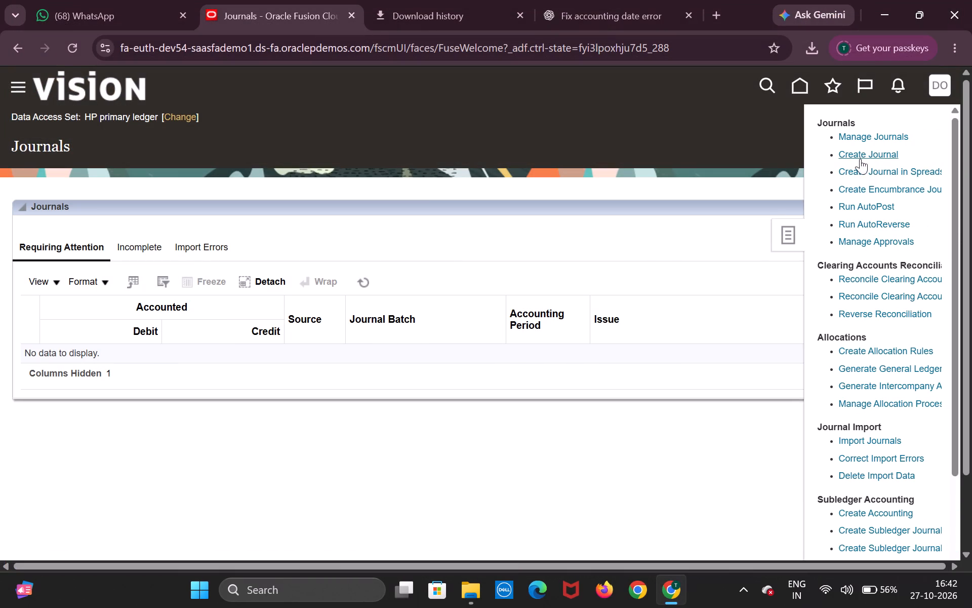
left_click(865, 170)
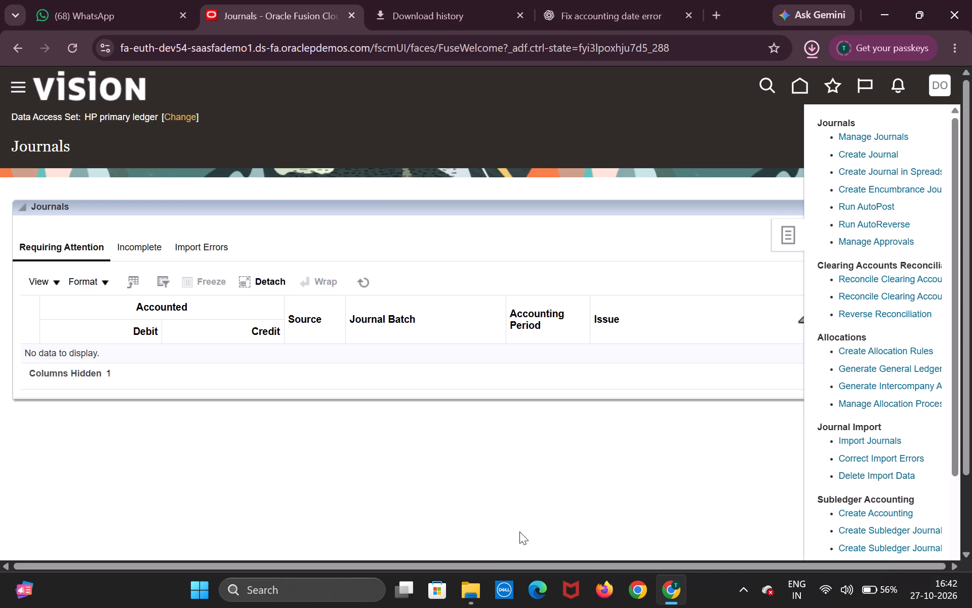
Switch to File Explorer and open the new JournalEntry (17).xlsx from the Downloads folder with Excel.
left_click(465, 588)
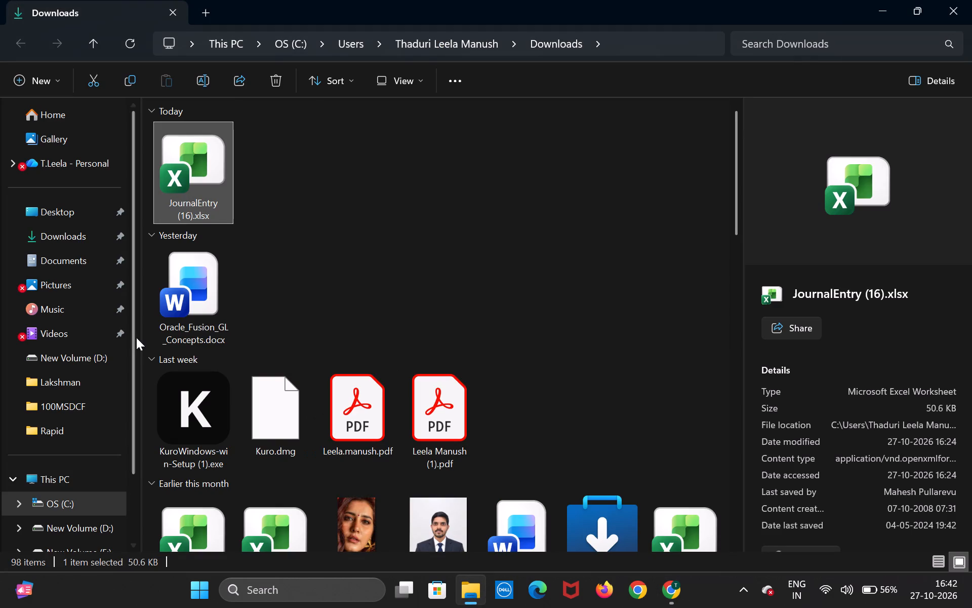
left_click(67, 235)
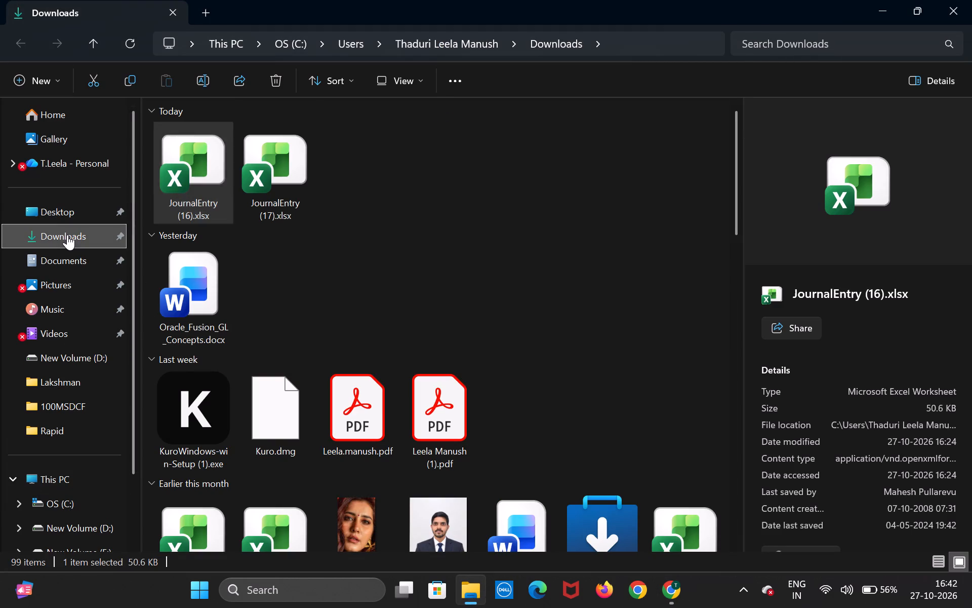
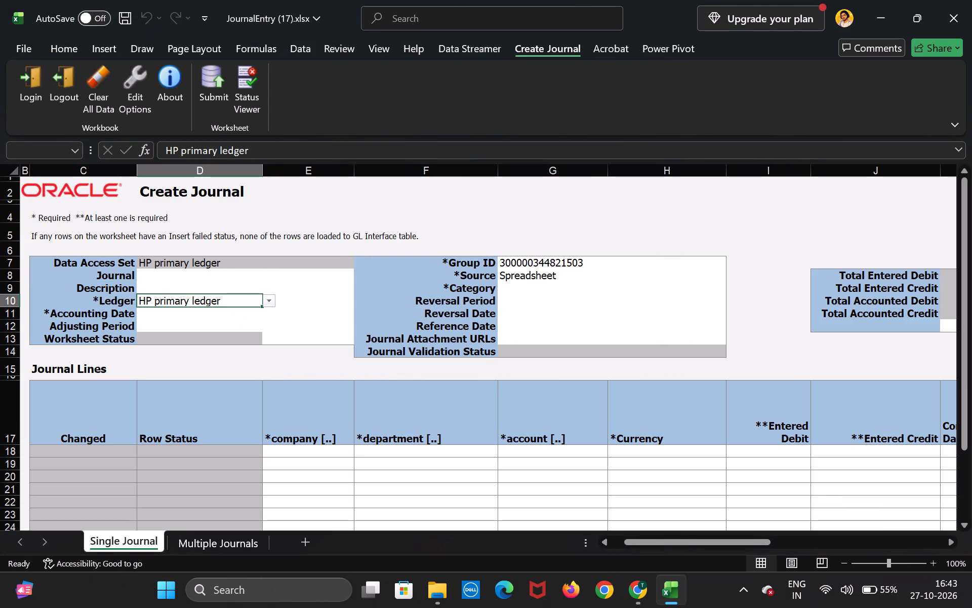
Fill in the journal header with accounting date 27-10-2026 and category Adjustment.
left_click(165, 318)
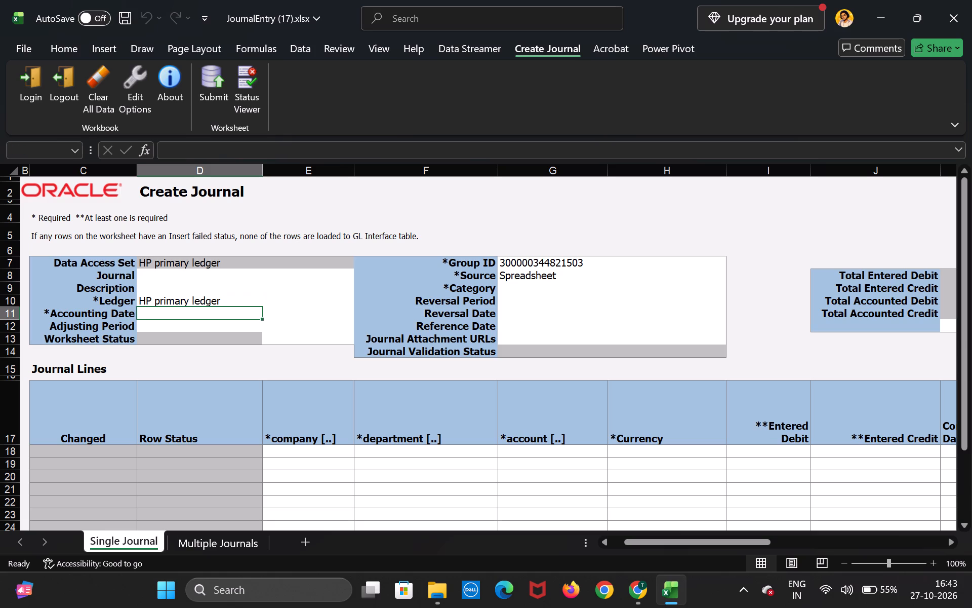
key("2")
type("7-1")
type("0-2026")
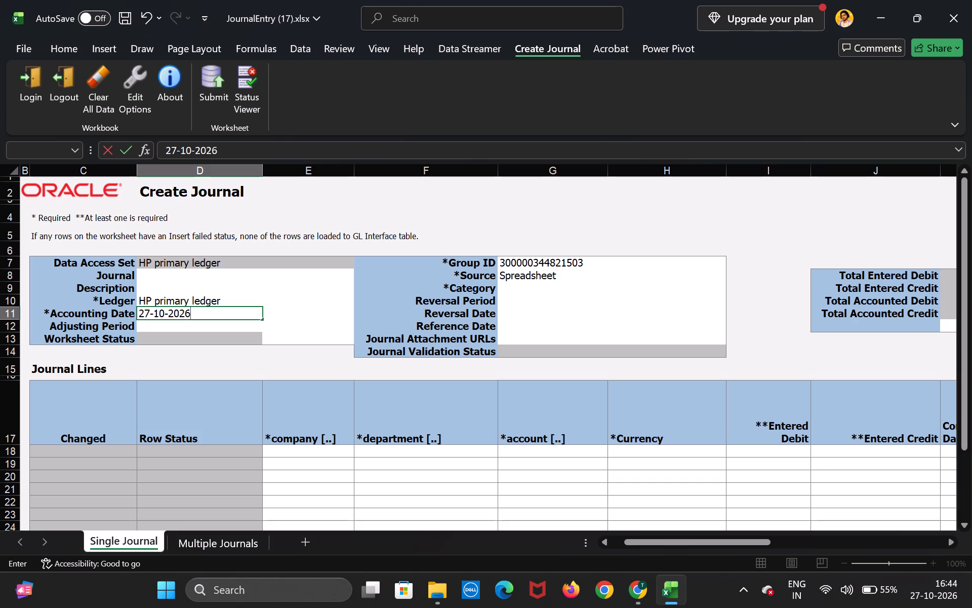
left_click(294, 452)
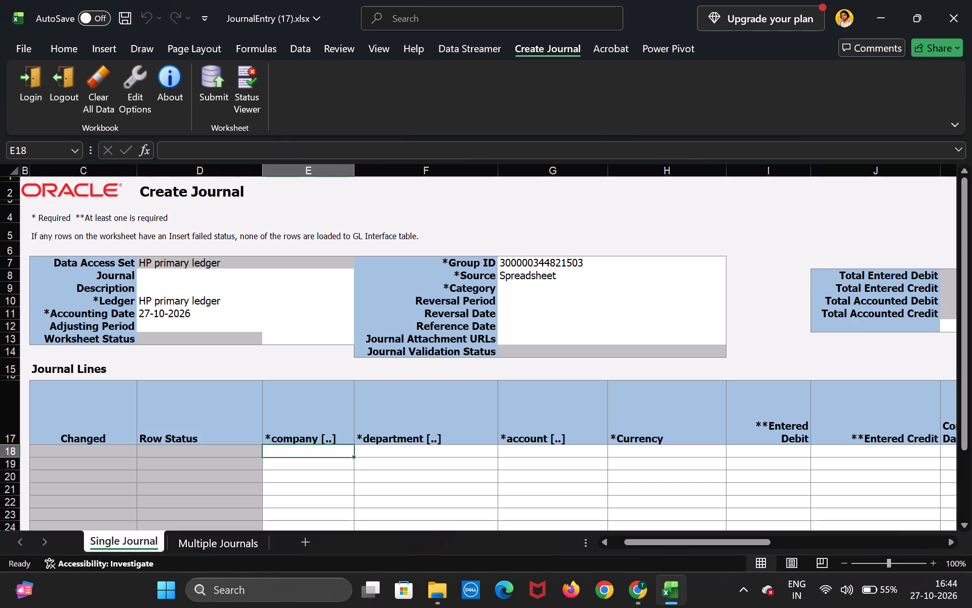
left_click(516, 290)
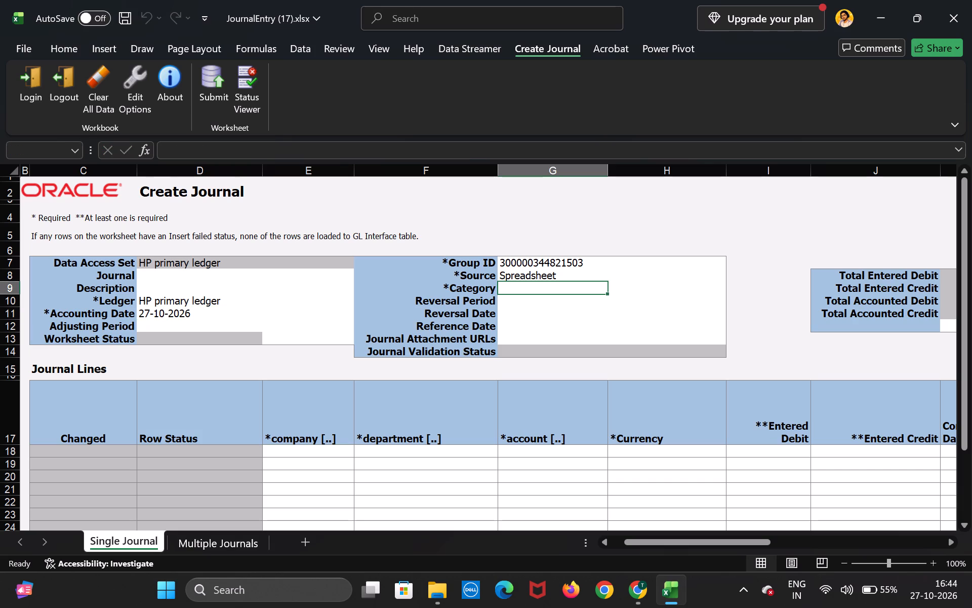
key("shift+a")
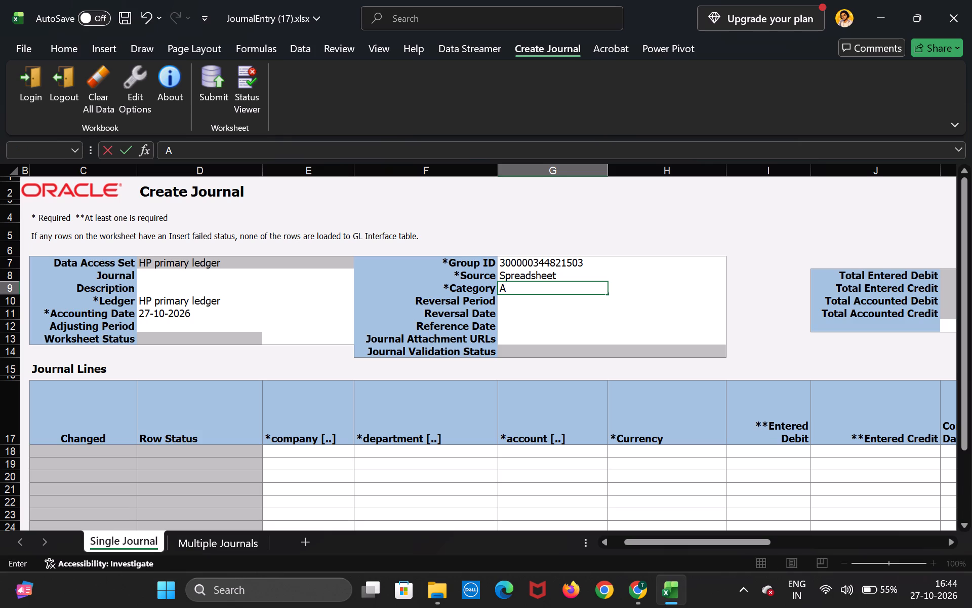
type("djusy")
key("BackSpace")
type("tment")
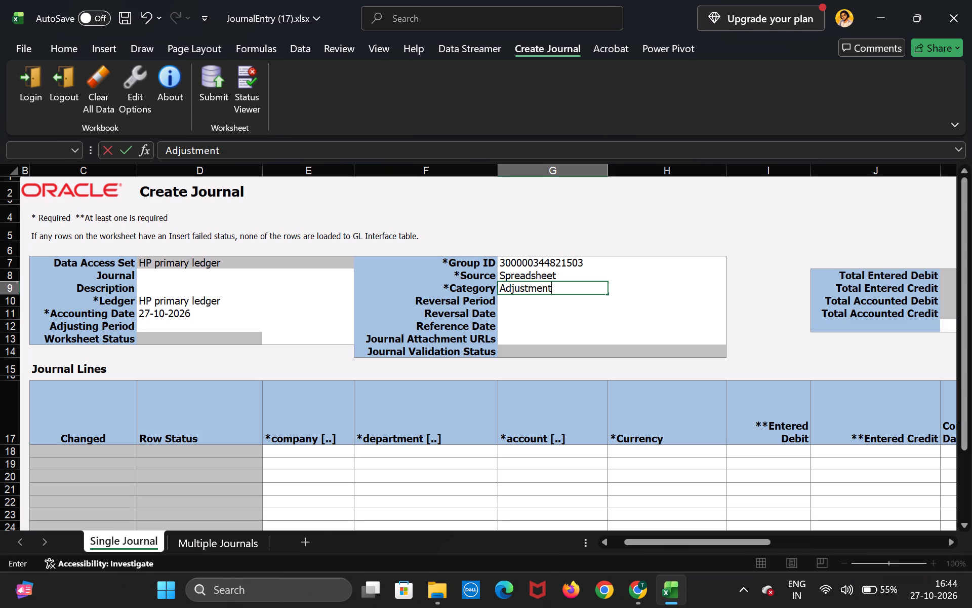
double_click(311, 454)
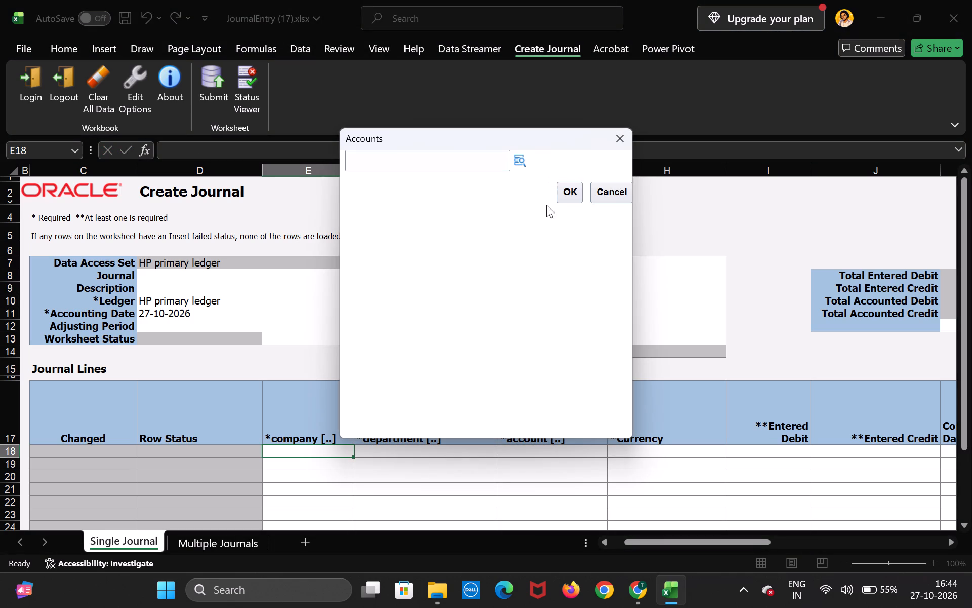
left_click(519, 163)
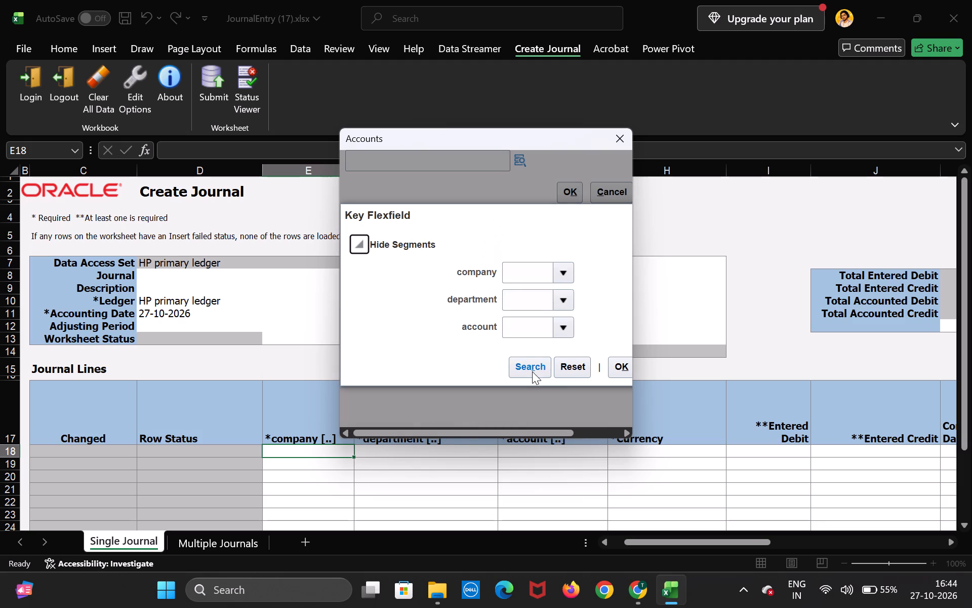
left_click(532, 371)
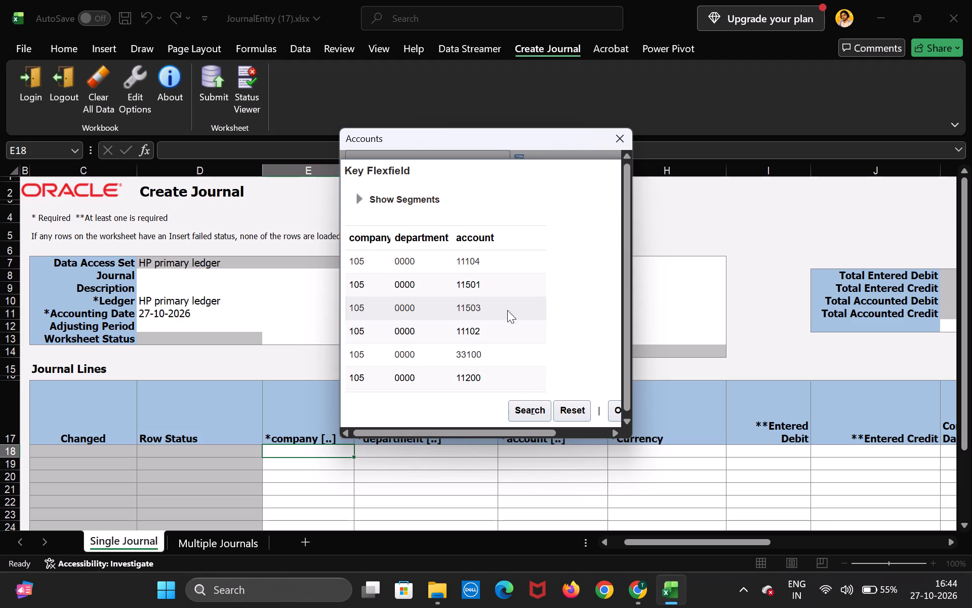
left_click(505, 290)
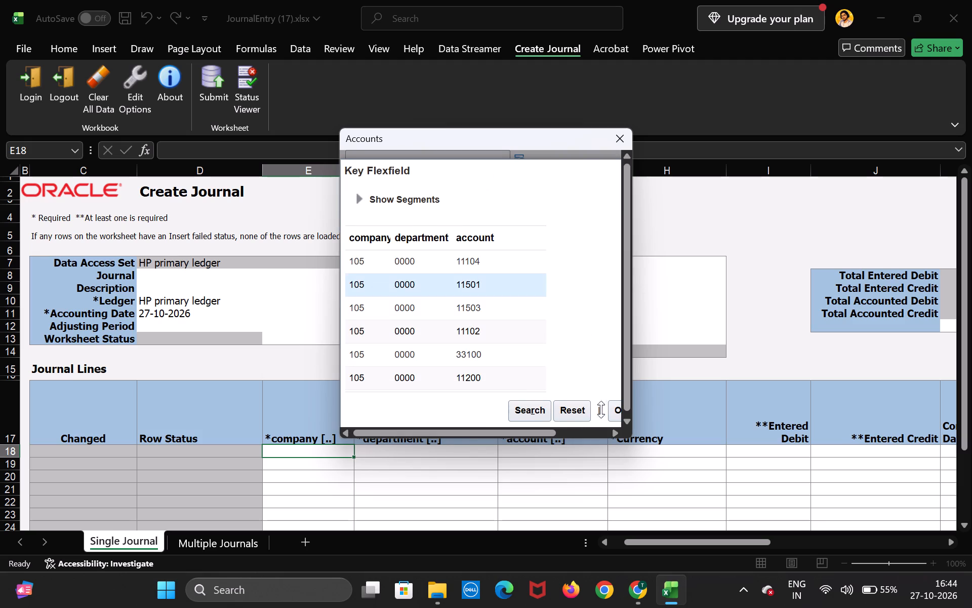
left_click(613, 409)
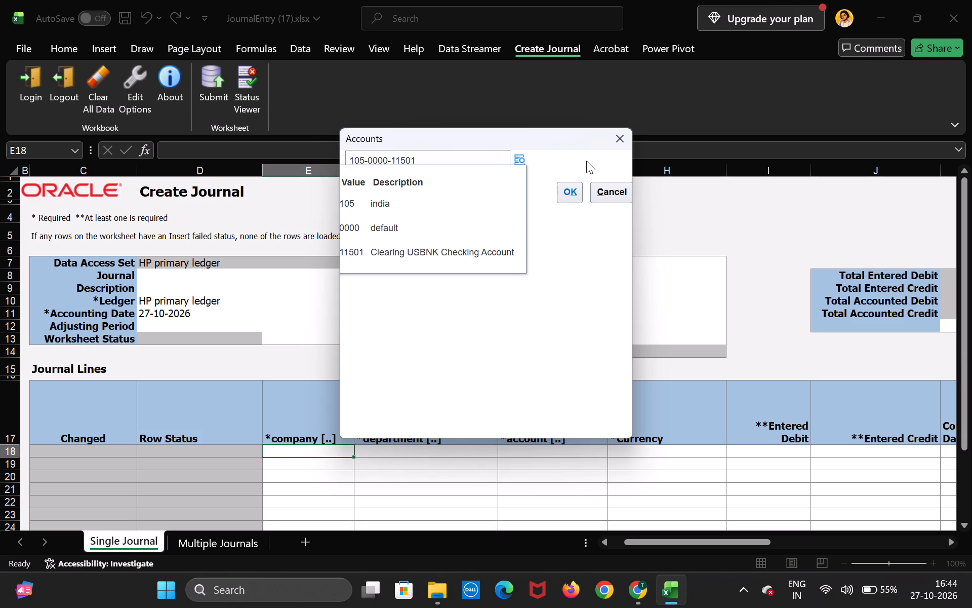
left_click(569, 185)
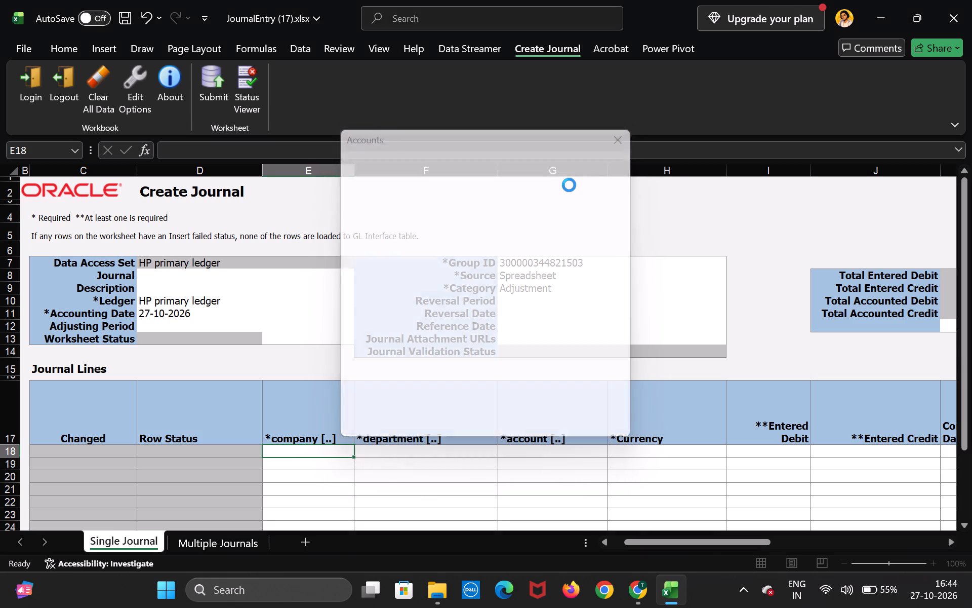
Enter company 105, department 0000 and account 11503 on the second journal line.
left_click(316, 465)
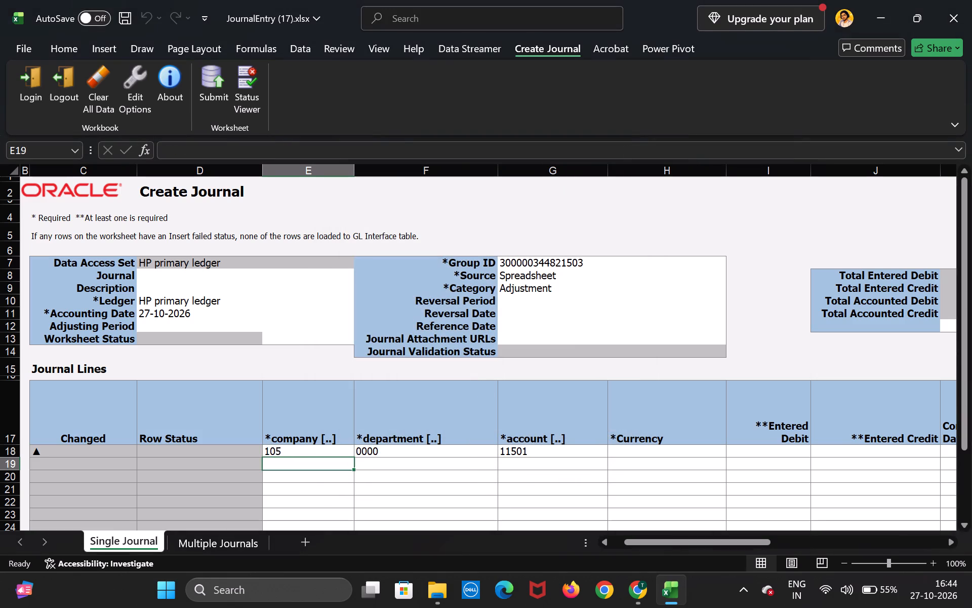
type("10")
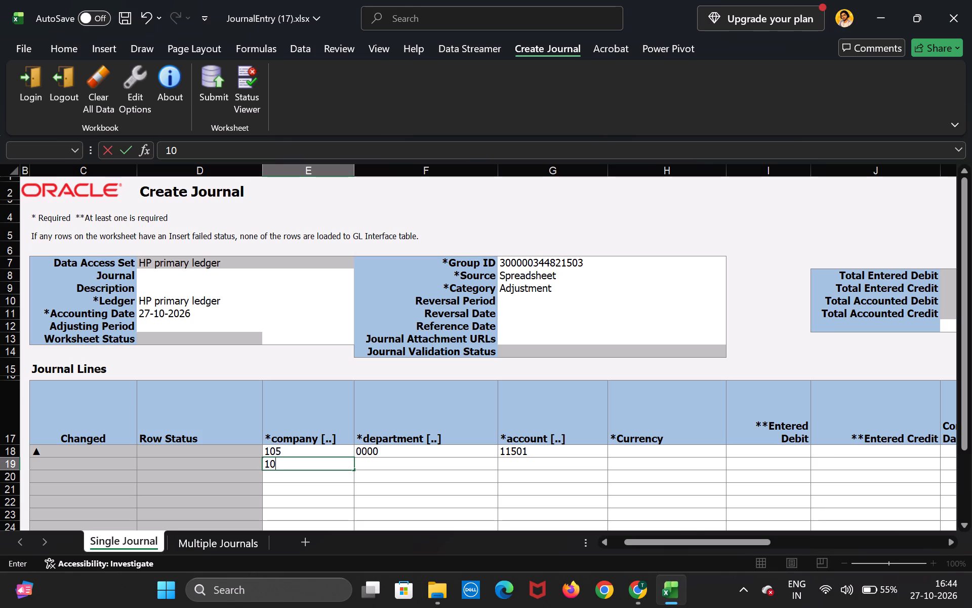
key("5")
key("Tab")
type("0000")
key("Tab")
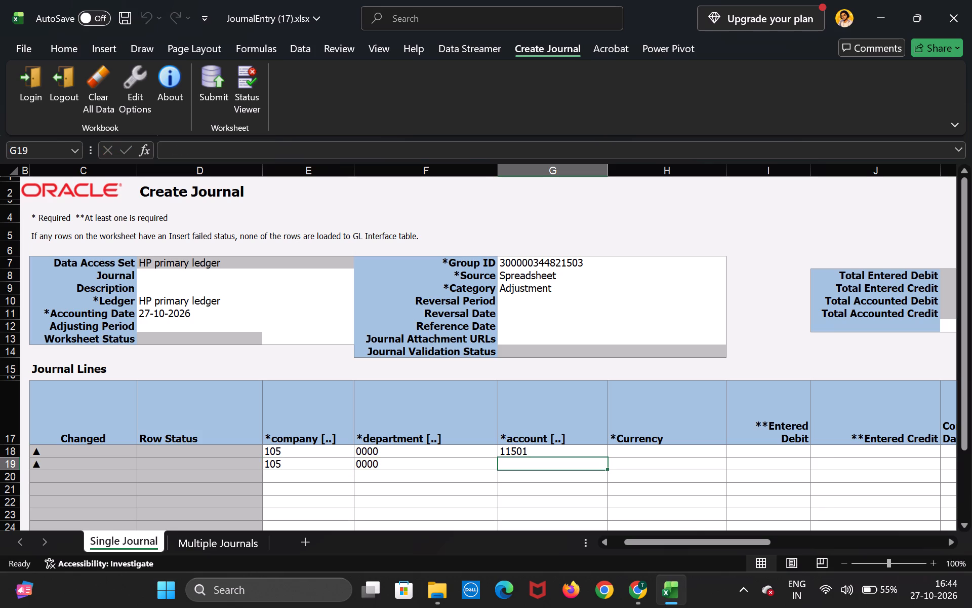
type("11503")
key("Tab")
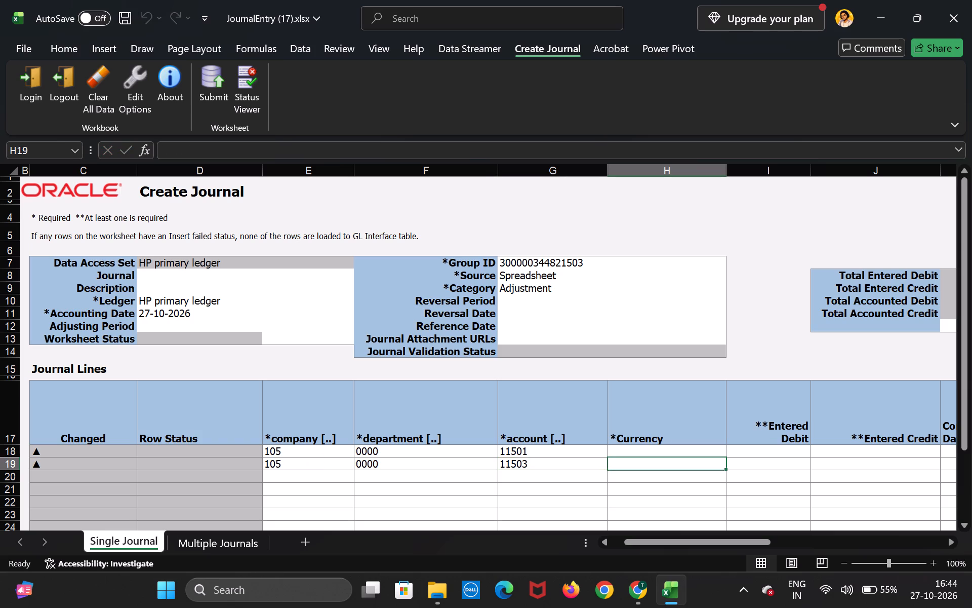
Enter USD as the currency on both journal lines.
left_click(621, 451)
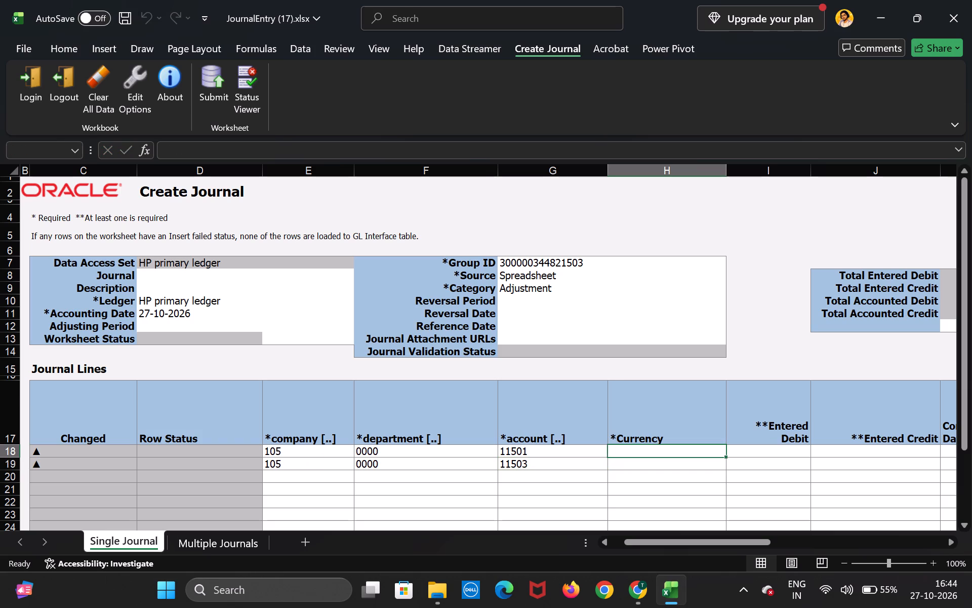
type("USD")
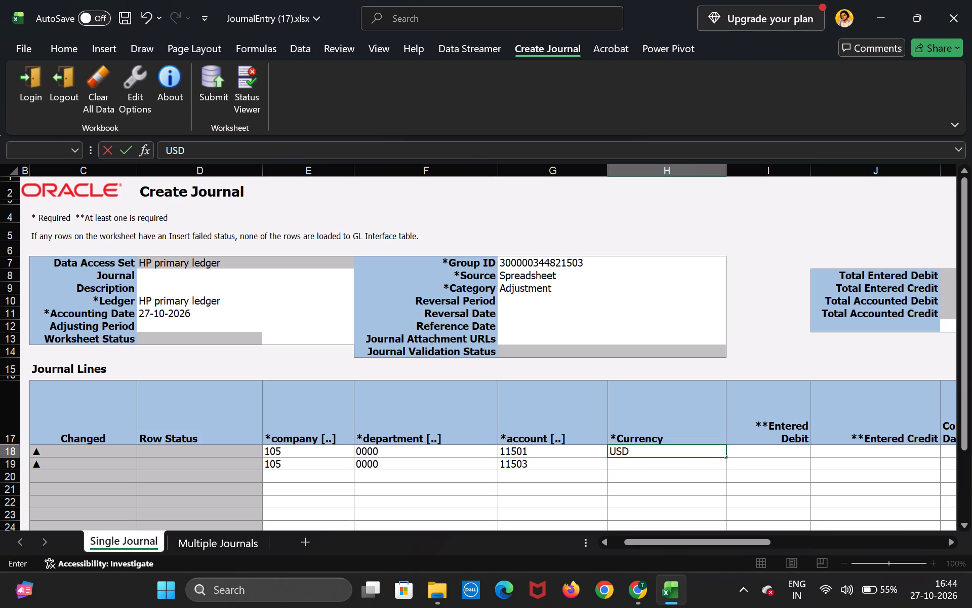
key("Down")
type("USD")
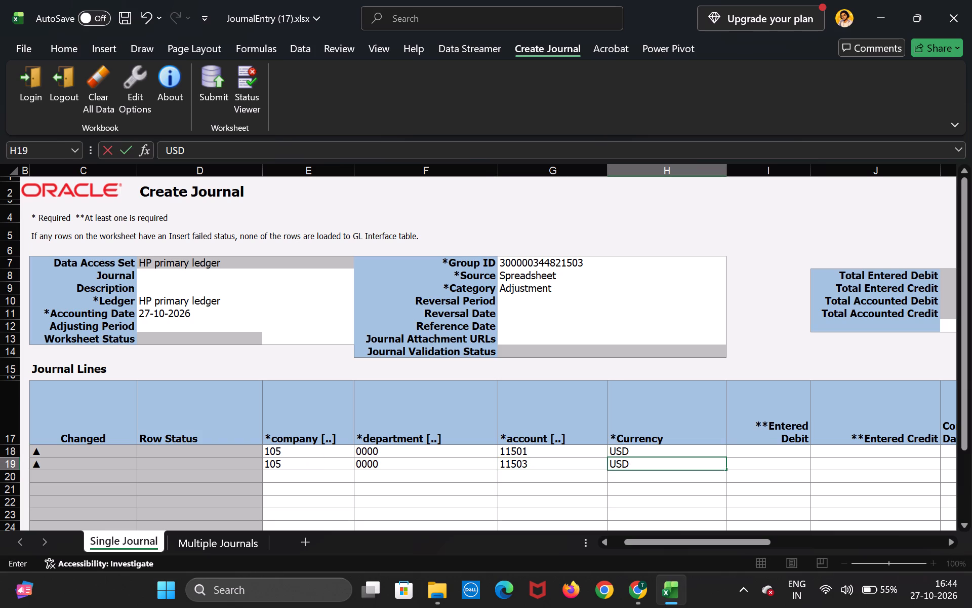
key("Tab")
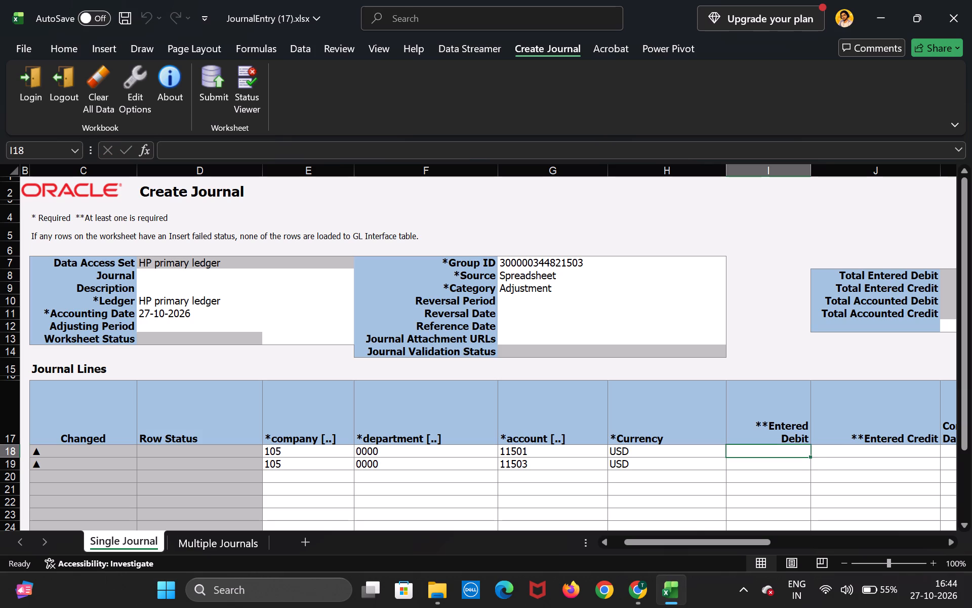
Enter an entered debit of 100 on the first journal line and an entered credit of 100 on the second.
left_click(763, 453)
type("100")
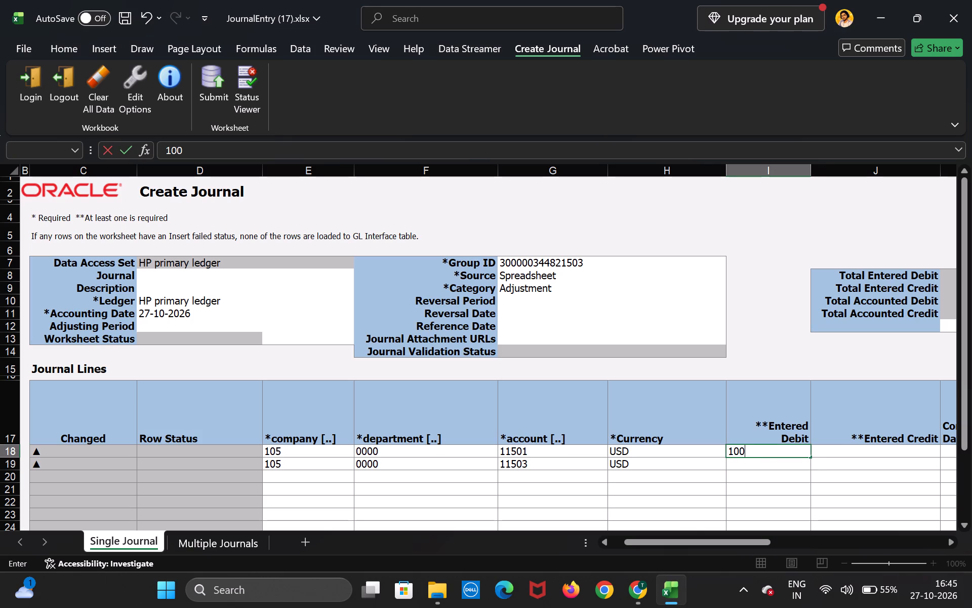
key("Down")
key("Tab")
type("100")
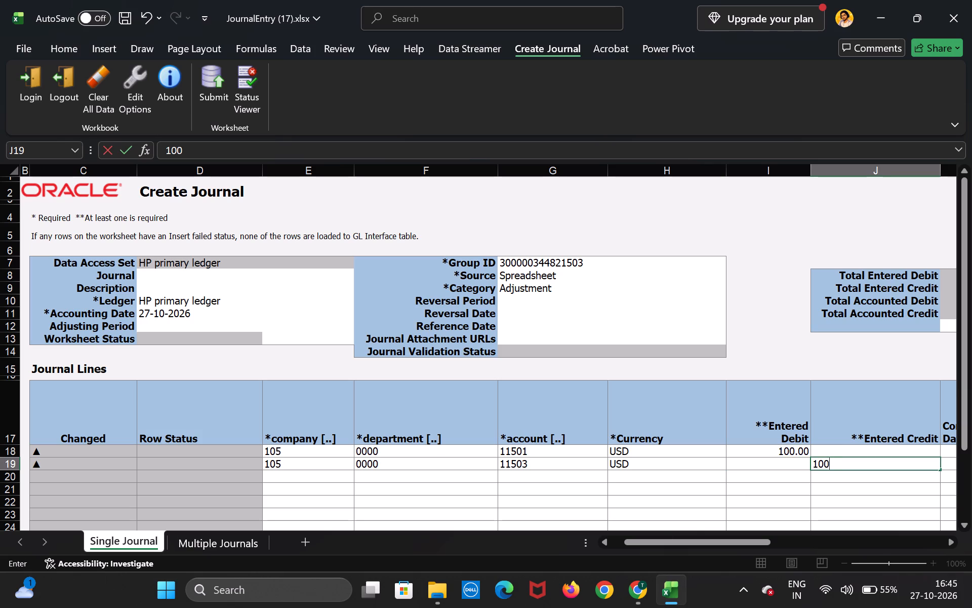
left_click(539, 491)
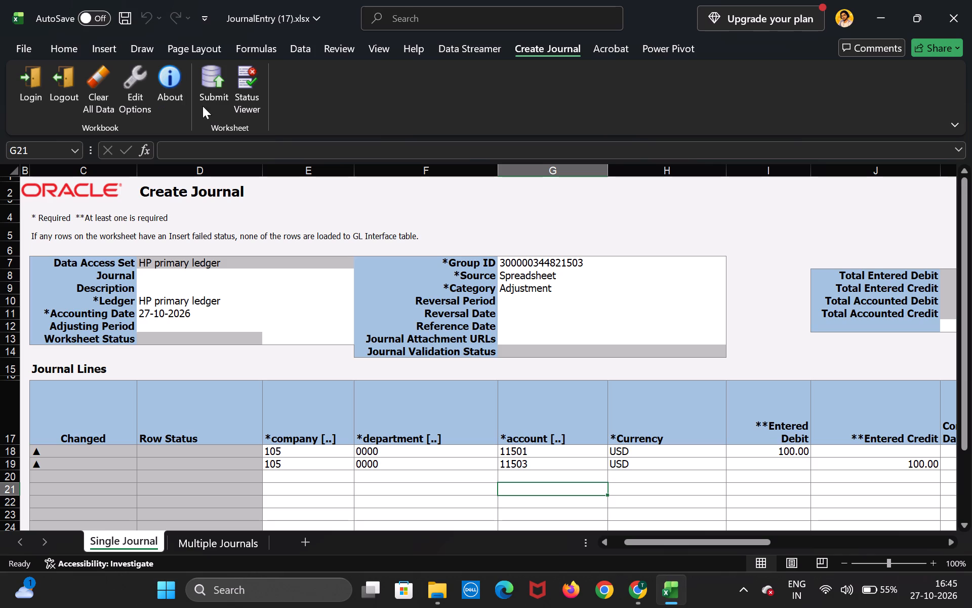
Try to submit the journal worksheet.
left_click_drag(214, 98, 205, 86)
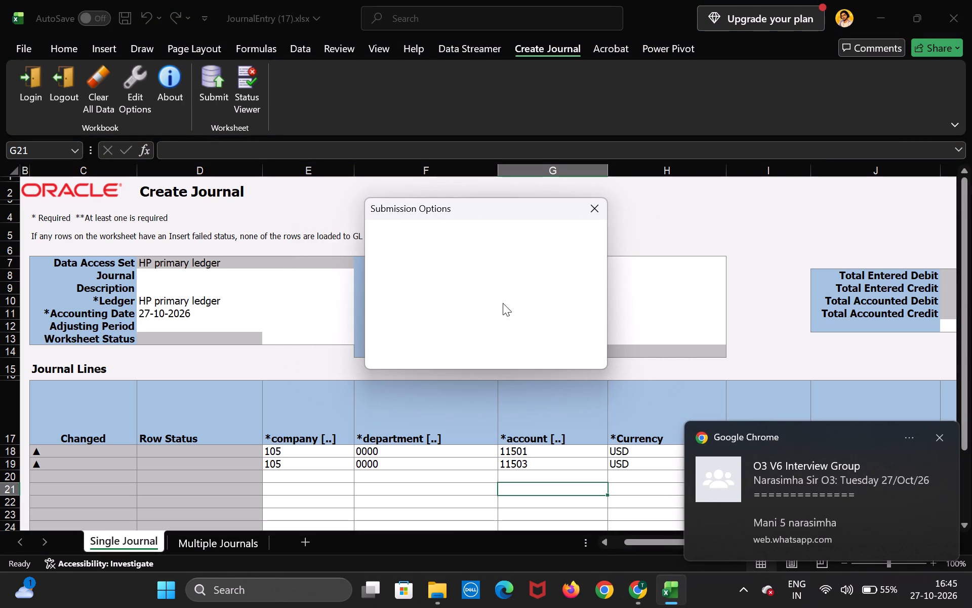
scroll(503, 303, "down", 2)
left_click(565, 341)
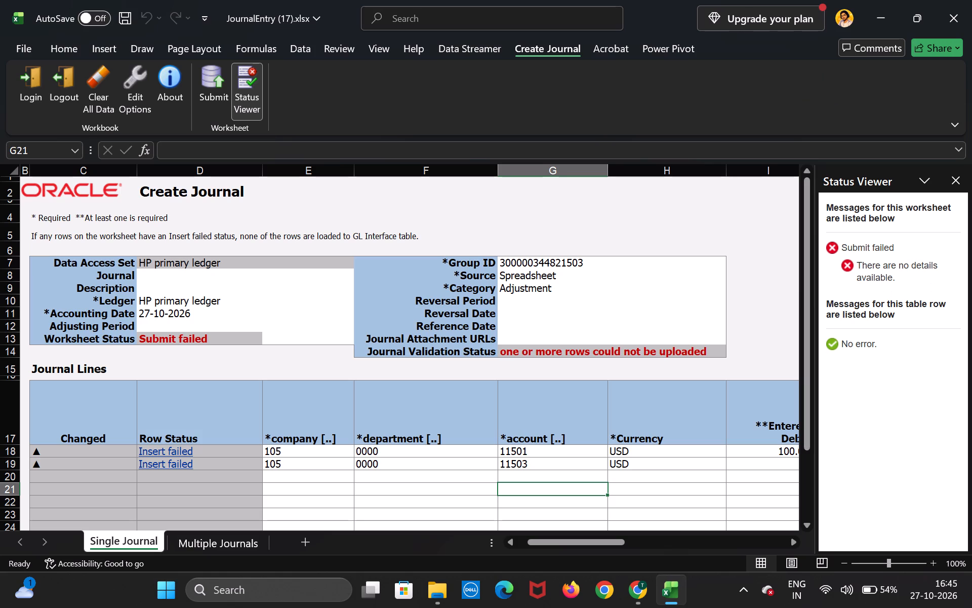
Change the currency to INR on both journal lines.
left_click(636, 447)
key("i")
key("BackSpace")
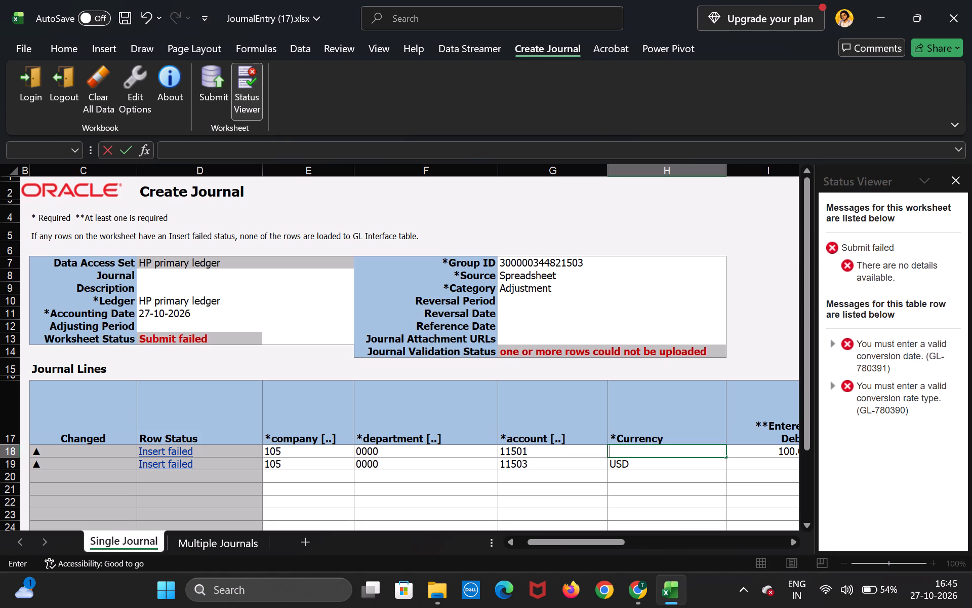
key("i")
key("n")
key("r")
right_click(659, 461)
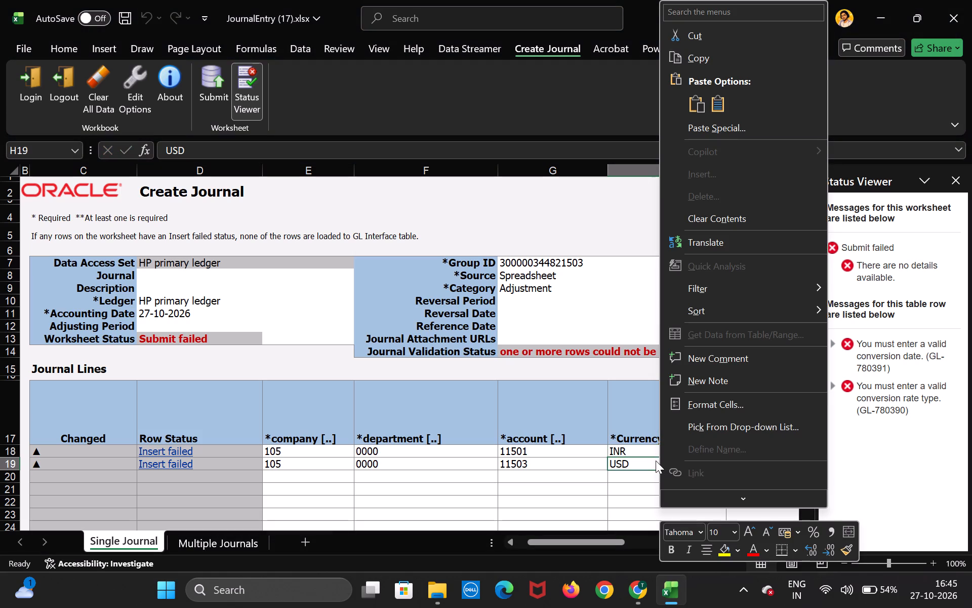
key("i")
left_click(649, 460)
key("i")
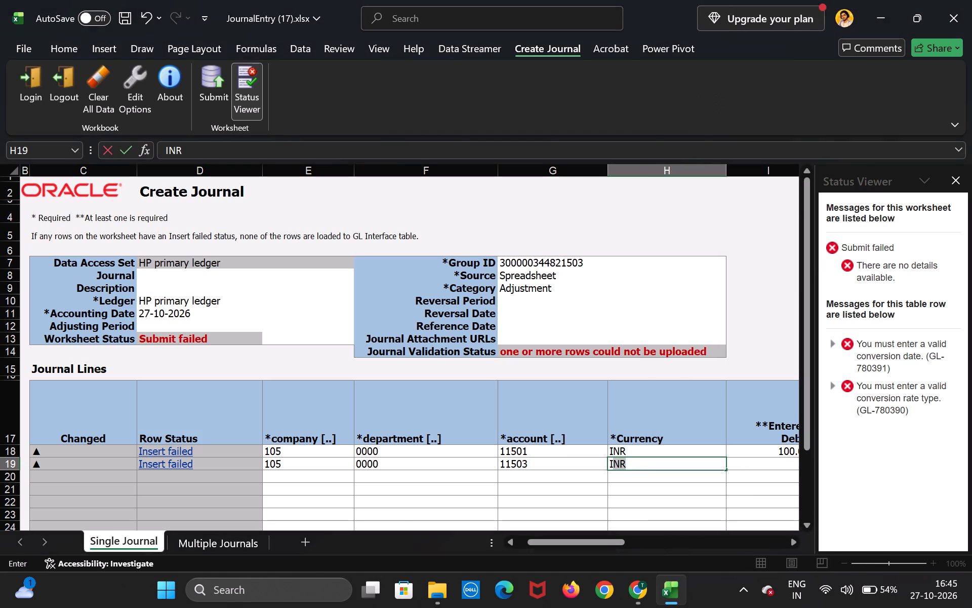
key("Tab")
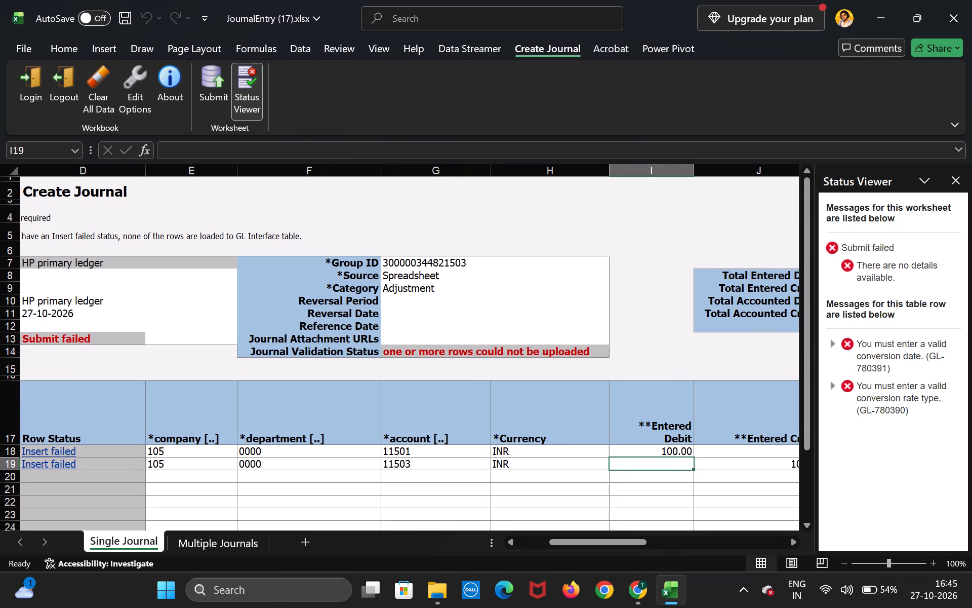
left_click(537, 480)
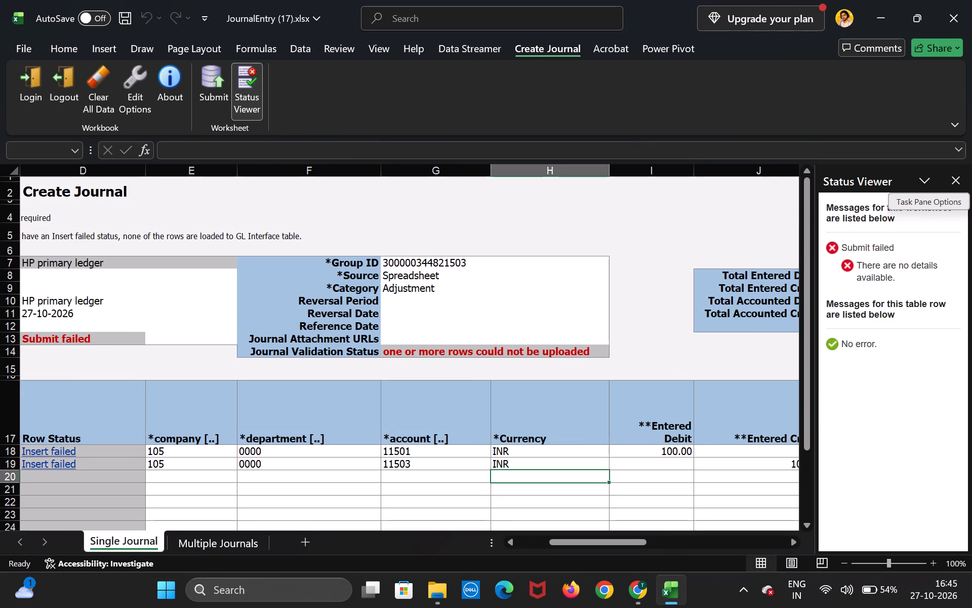
Try to submit the journal worksheet for journal import and posting, importing descriptive flexfields with validation.
scroll(177, 350, "right", 3)
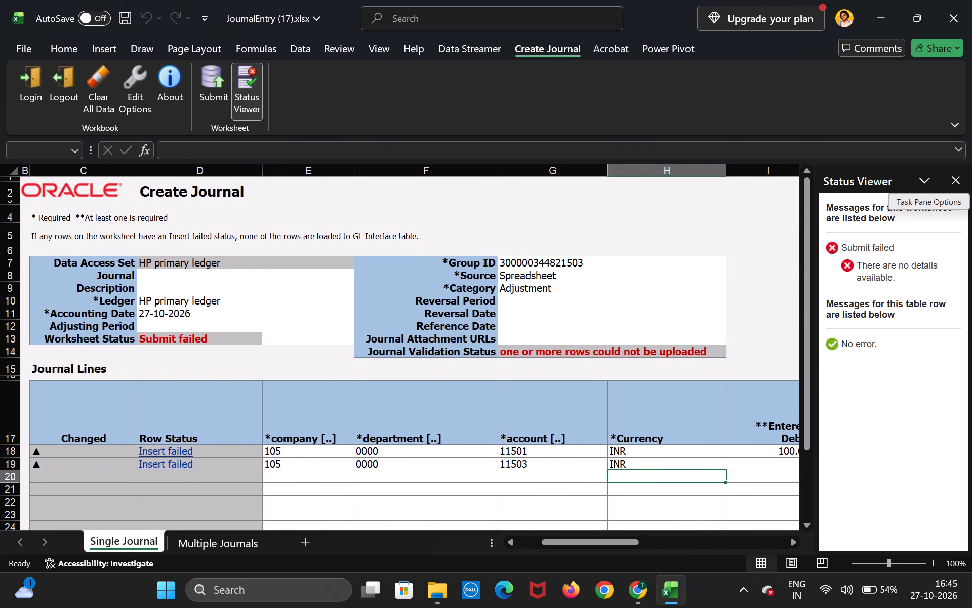
left_click(202, 90)
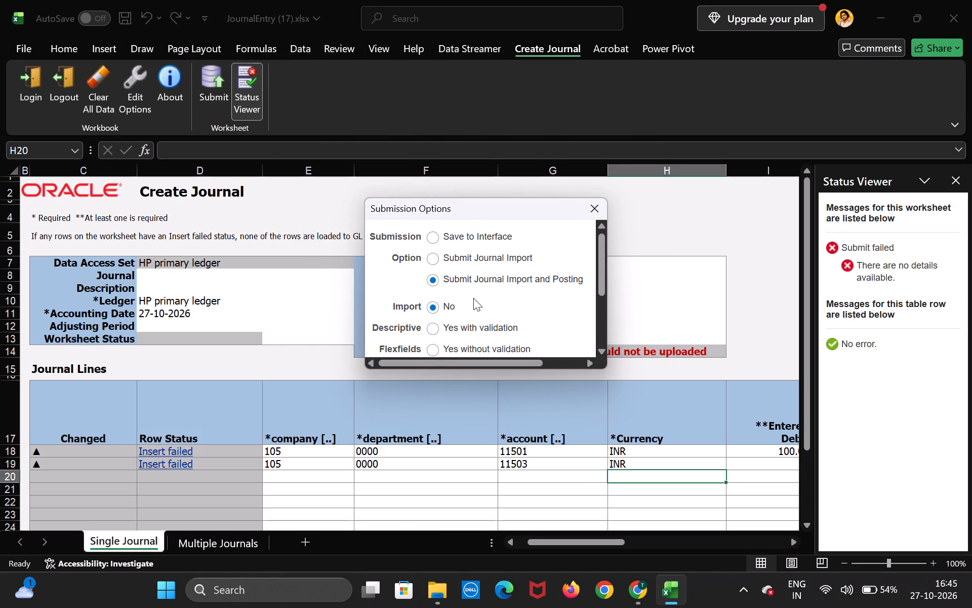
scroll(477, 276, "down", 1)
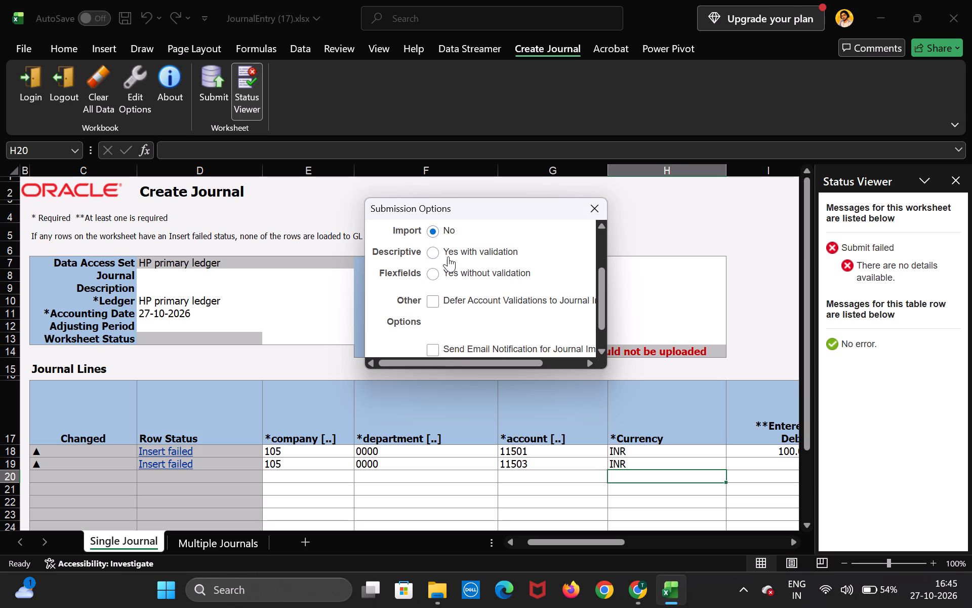
left_click(438, 251)
scroll(472, 271, "down", 4)
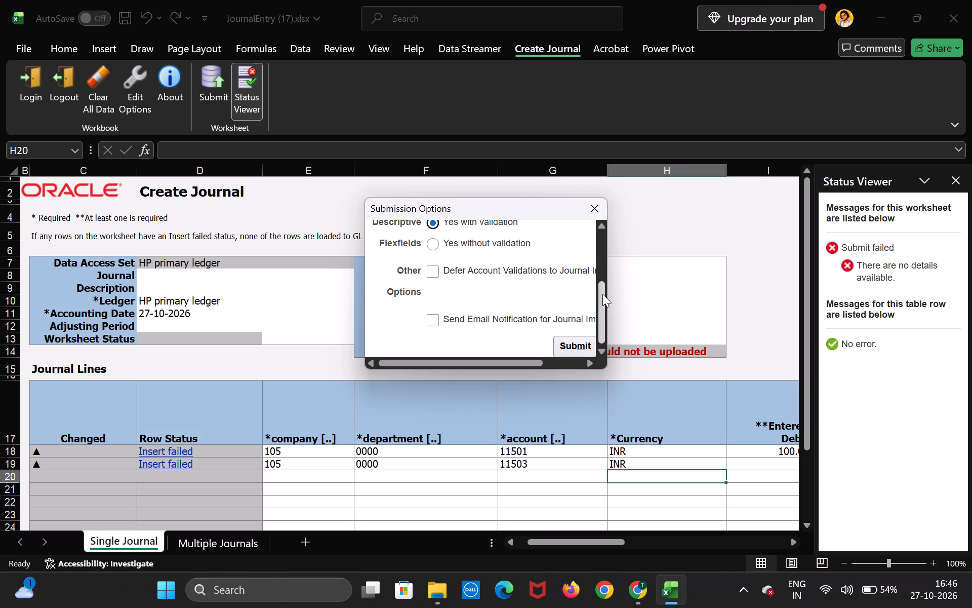
left_click_drag(604, 293, 612, 226)
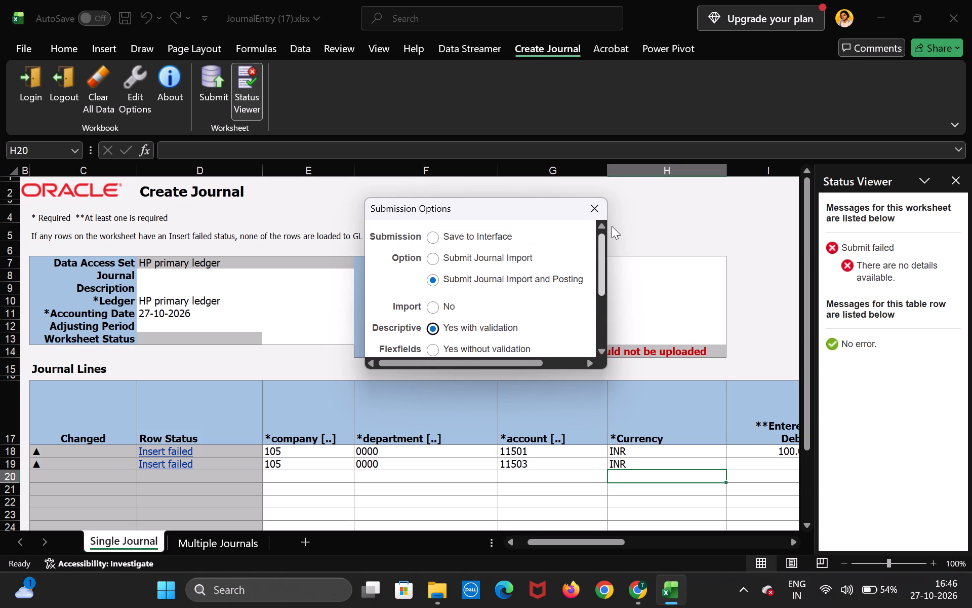
left_click_drag(612, 226, 579, 312)
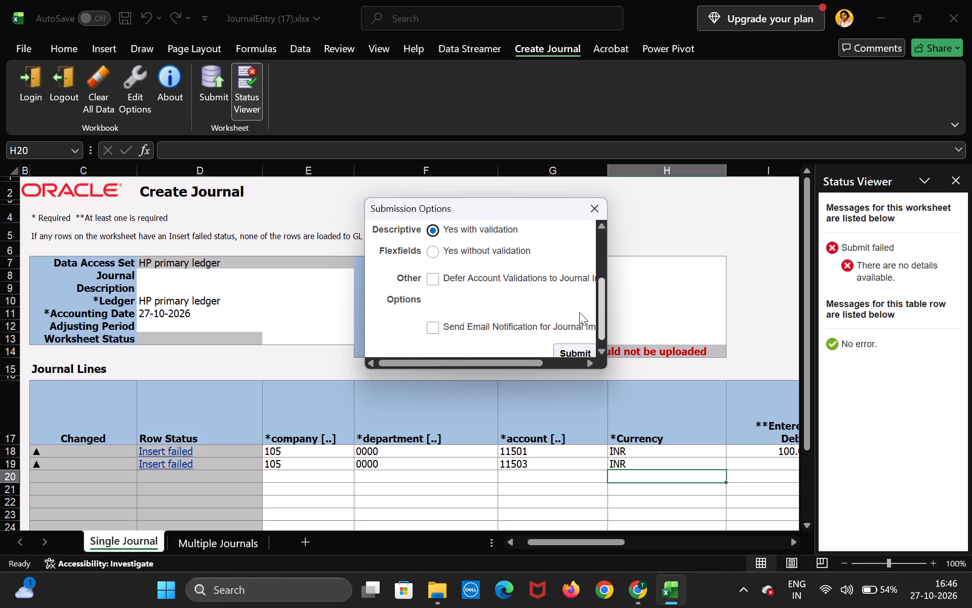
left_click_drag(579, 312, 578, 312)
left_click(567, 338)
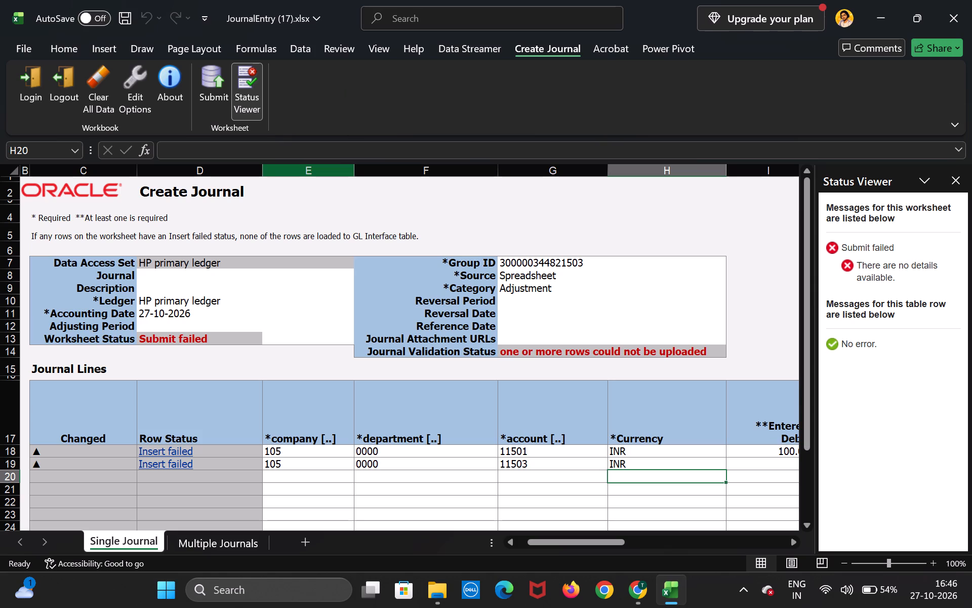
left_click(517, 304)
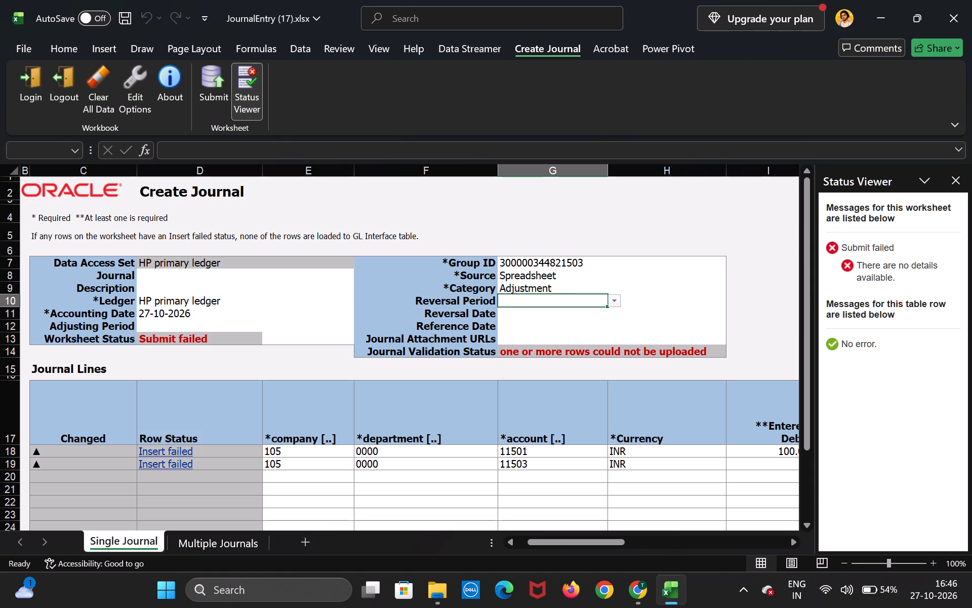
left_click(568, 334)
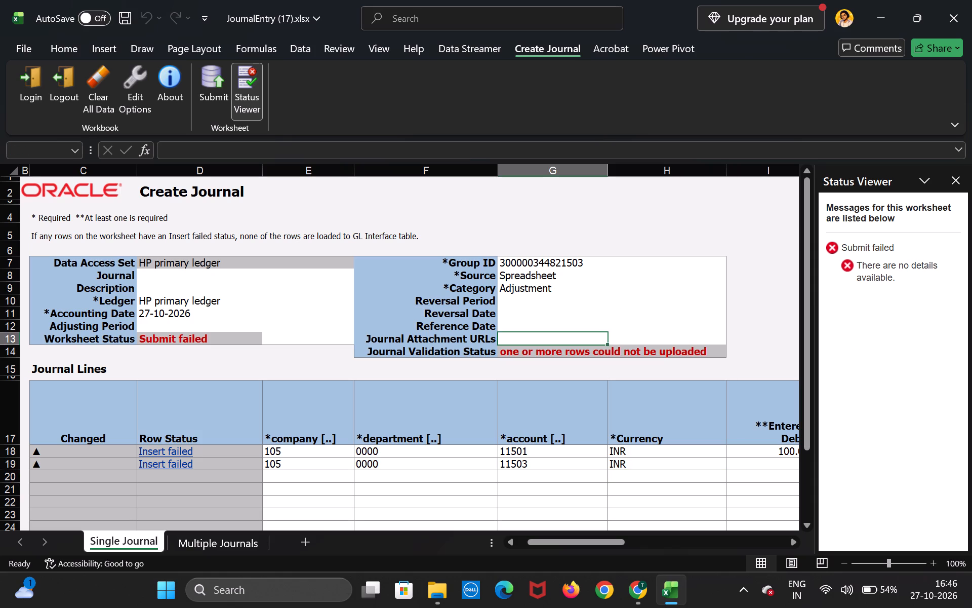
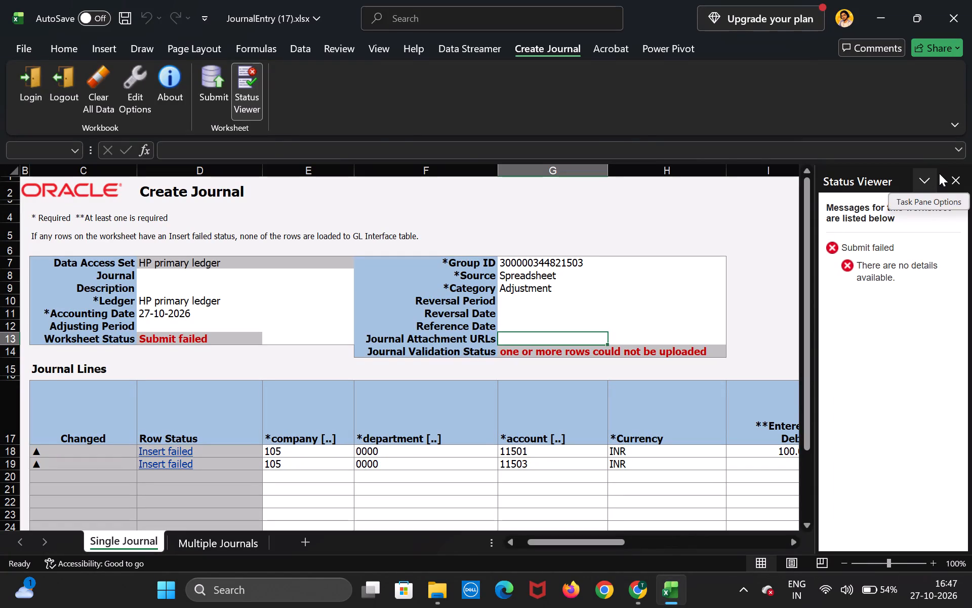
Close the Status Viewer beside the journal worksheet.
left_click(953, 179)
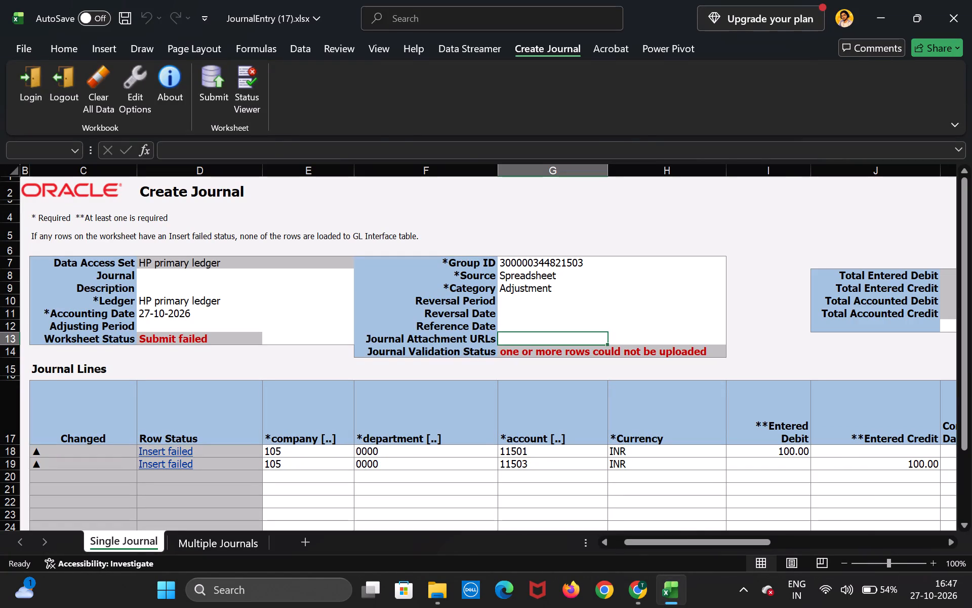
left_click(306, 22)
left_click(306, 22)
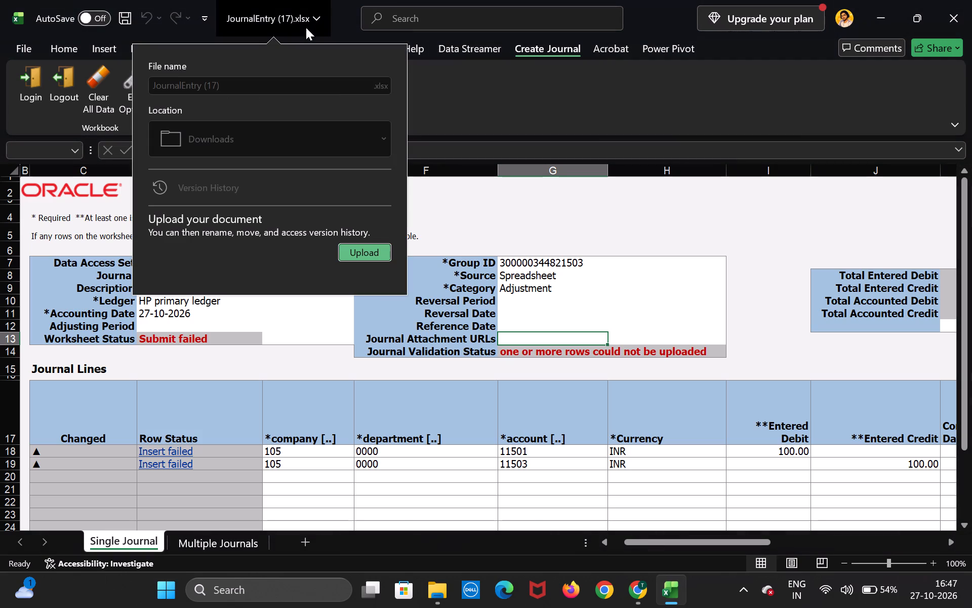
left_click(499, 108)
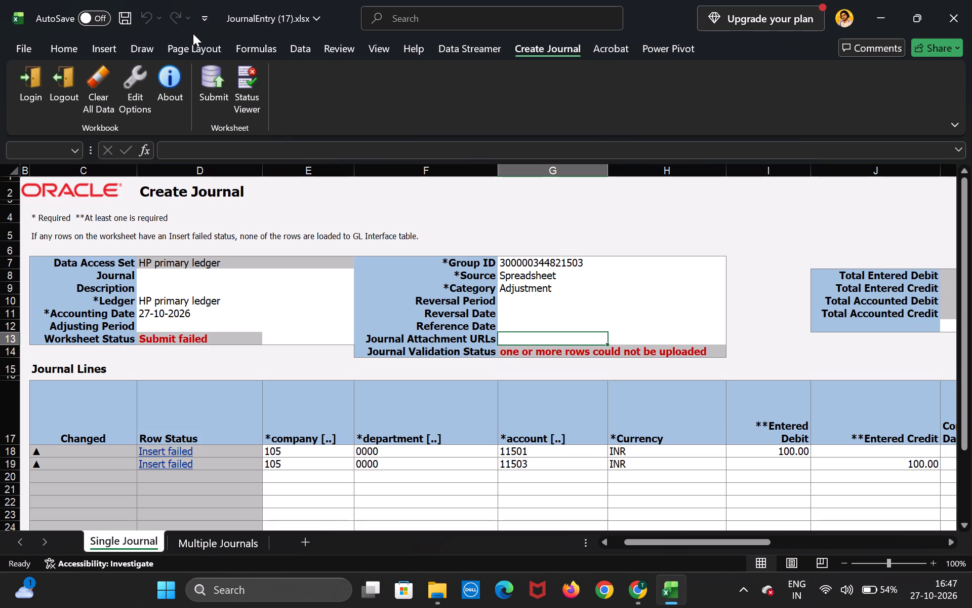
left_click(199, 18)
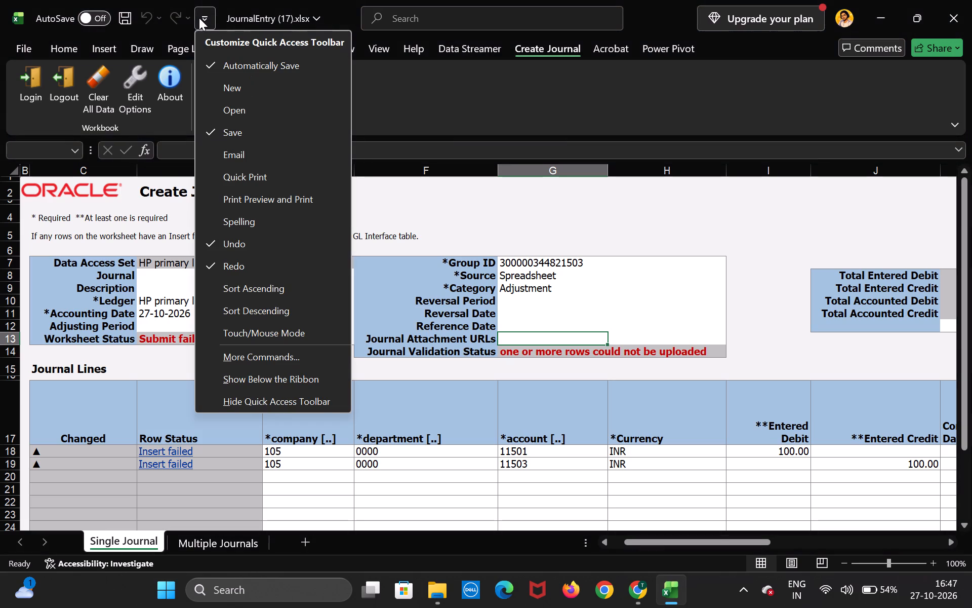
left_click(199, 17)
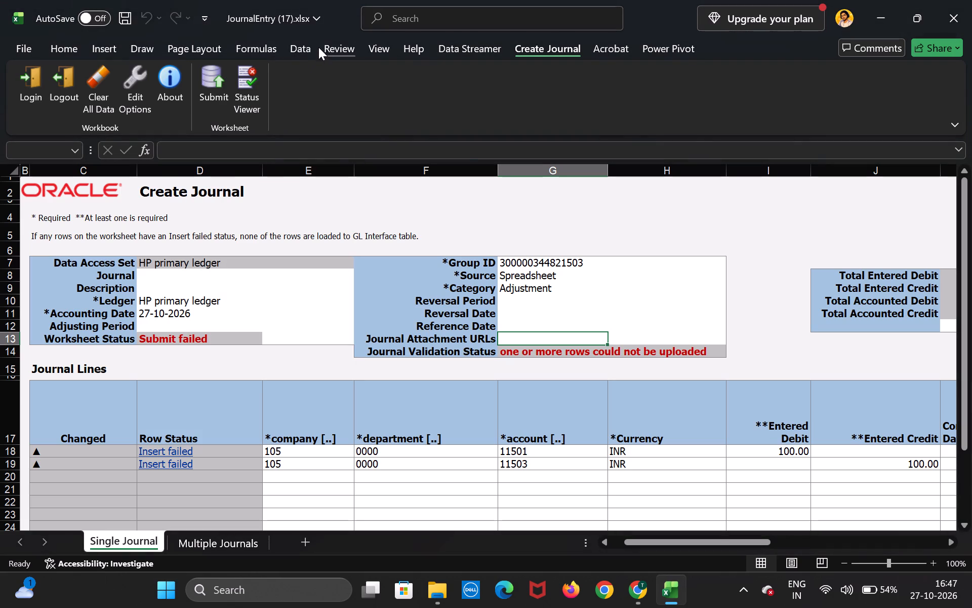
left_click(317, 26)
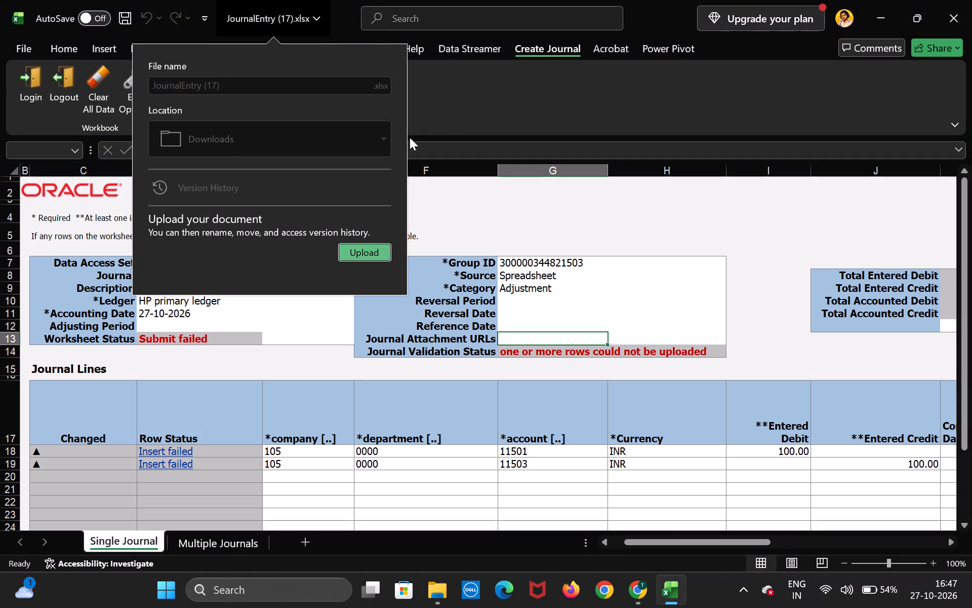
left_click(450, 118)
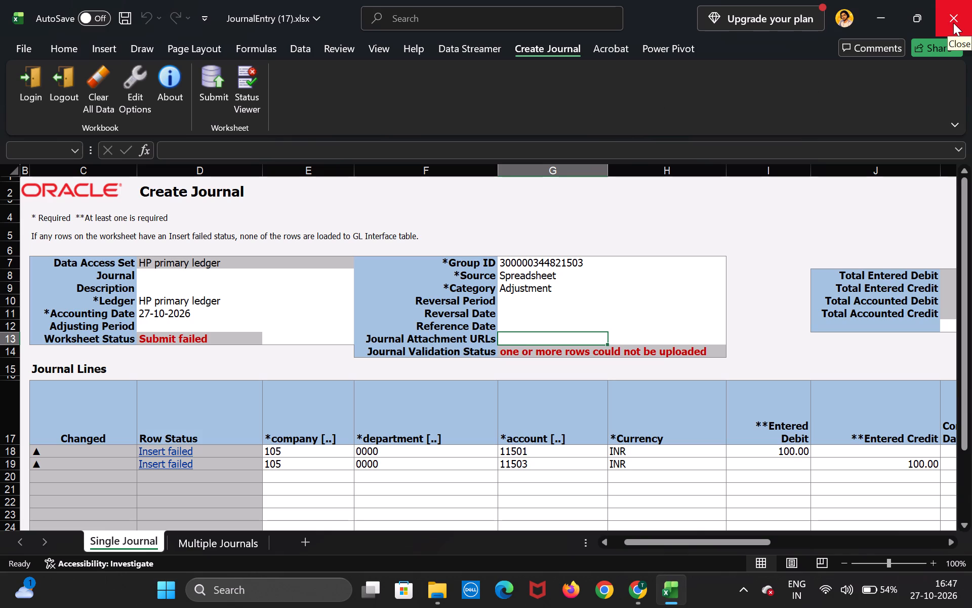
Close the JournalEntry (17) workbook without saving its changes.
left_click(953, 23)
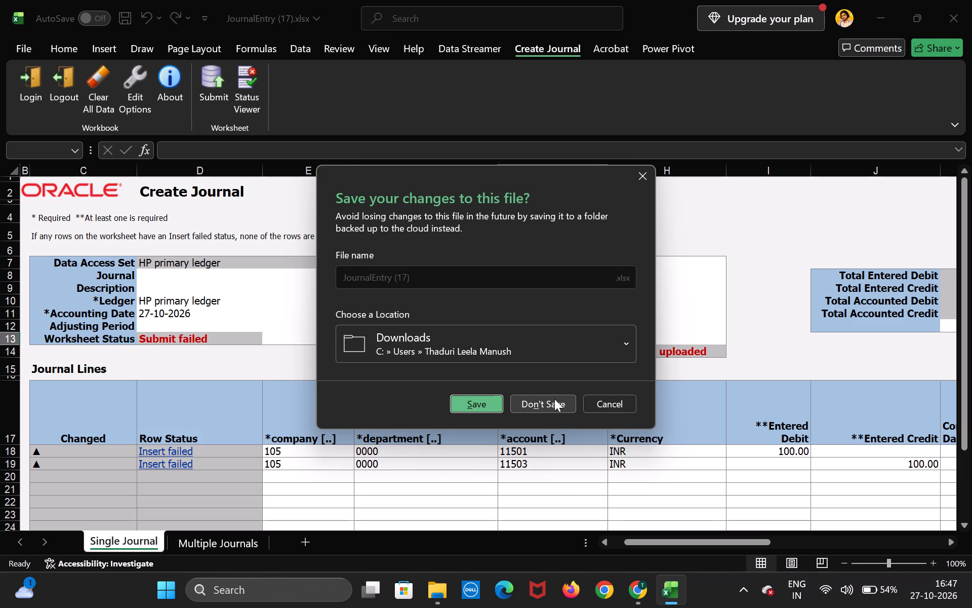
left_click(554, 399)
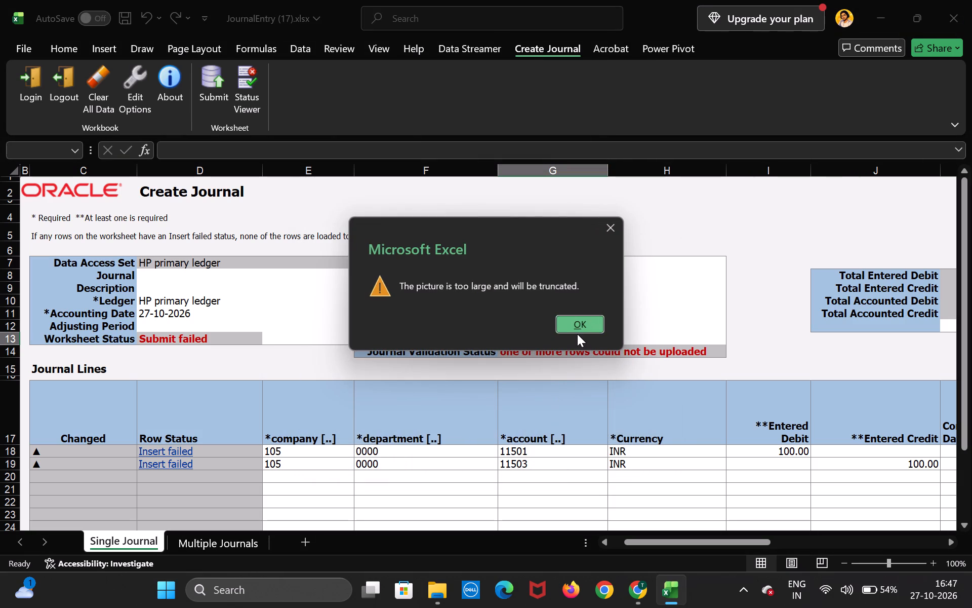
left_click(577, 334)
left_click(577, 329)
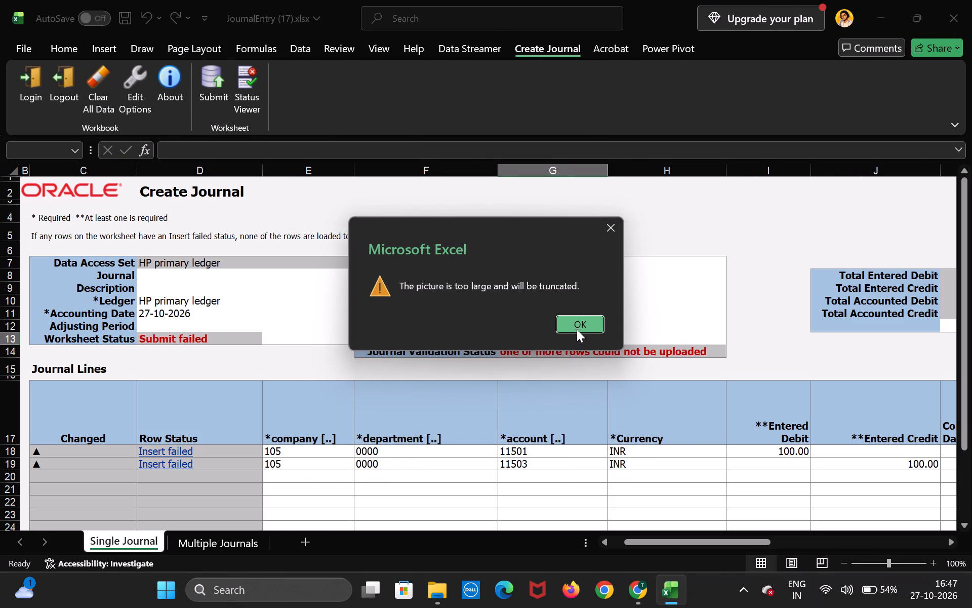
left_click(576, 330)
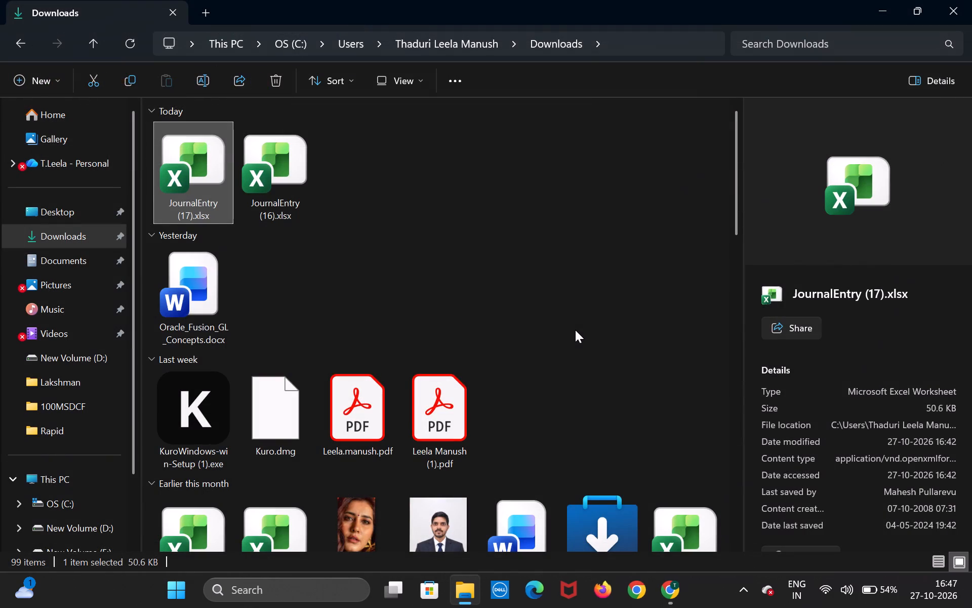
Close the Downloads folder window in File Explorer.
left_click(965, 0)
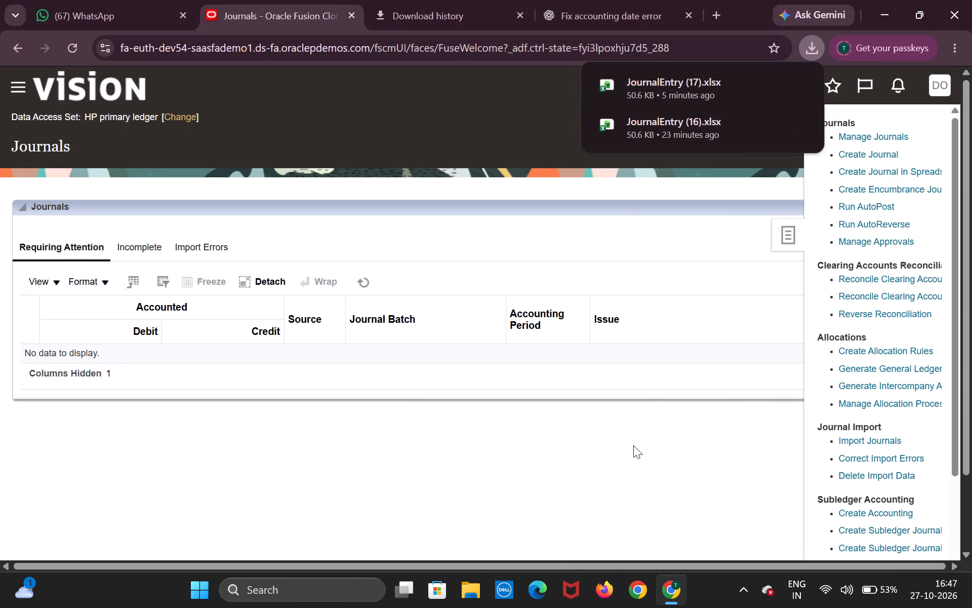
In Chrome, close the "Fix accounting date error" and Download history pages, leaving the Oracle Fusion Journals page open.
left_click(633, 445)
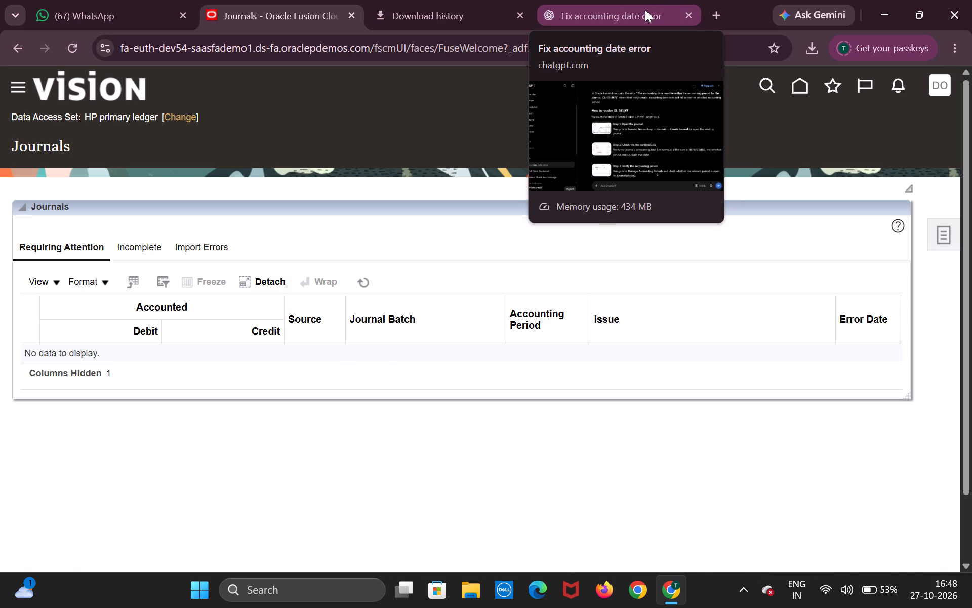
left_click(645, 10)
left_click(690, 17)
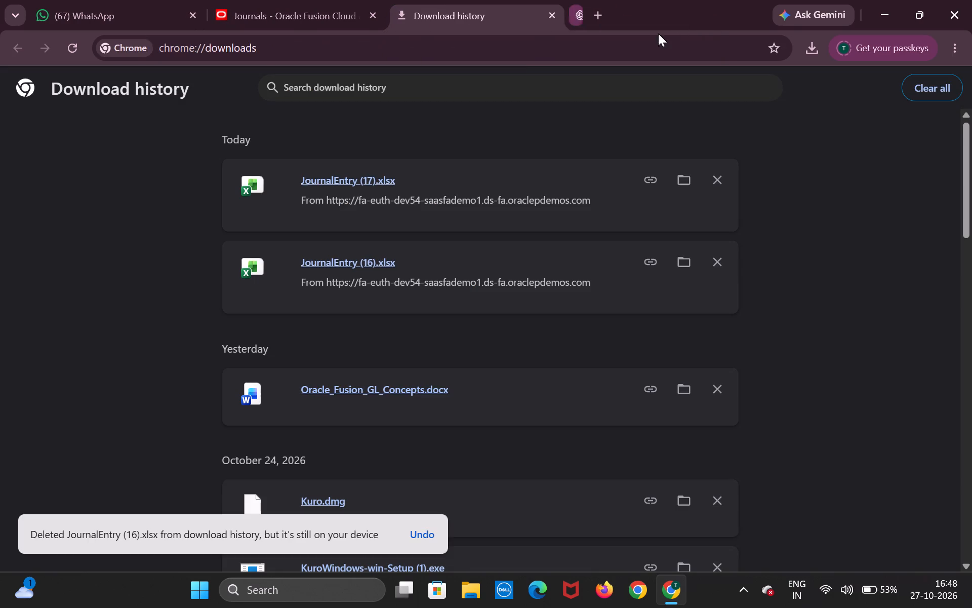
left_click(557, 11)
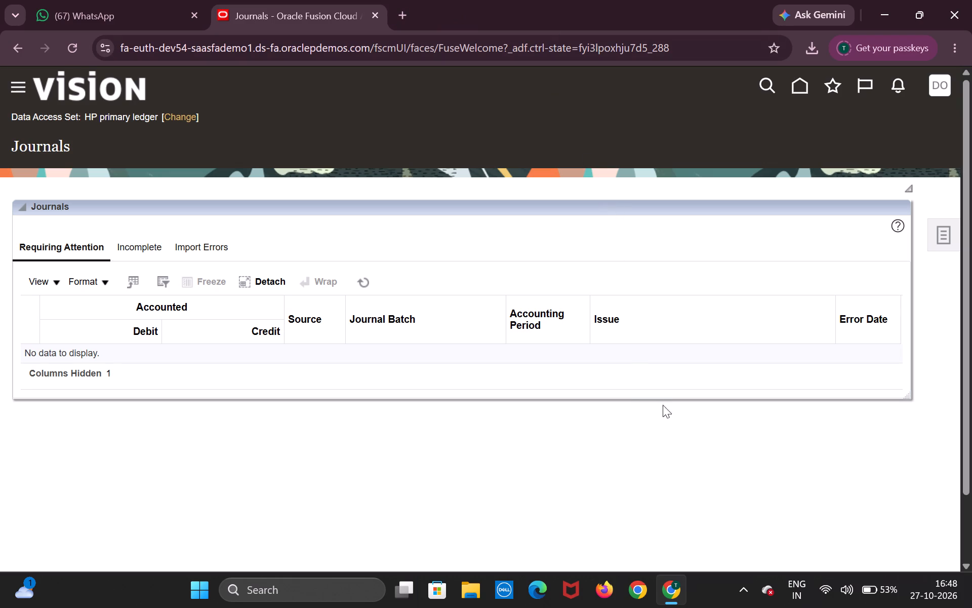
Open the user account settings and actions on the Oracle Fusion Journals page.
left_click(948, 93)
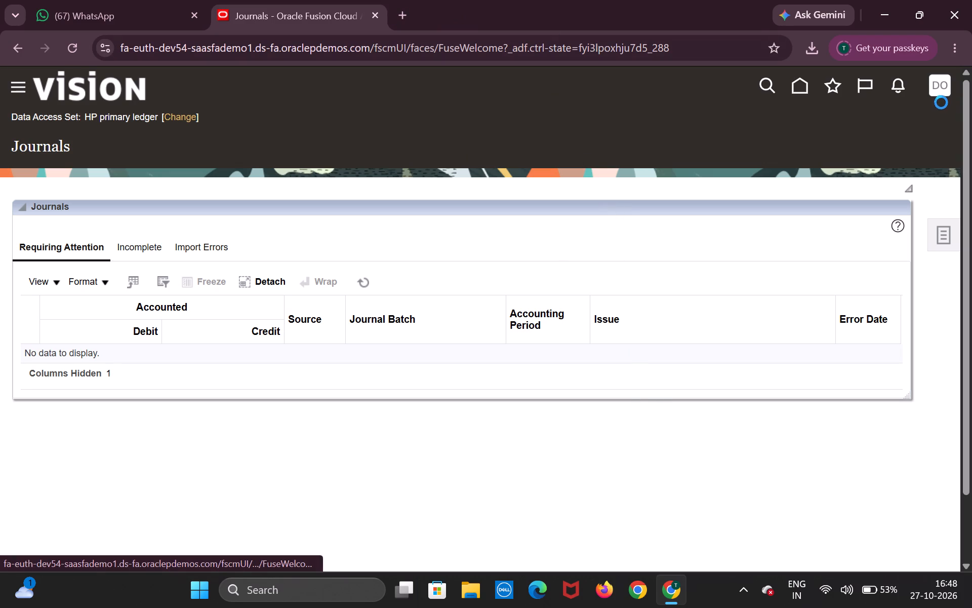
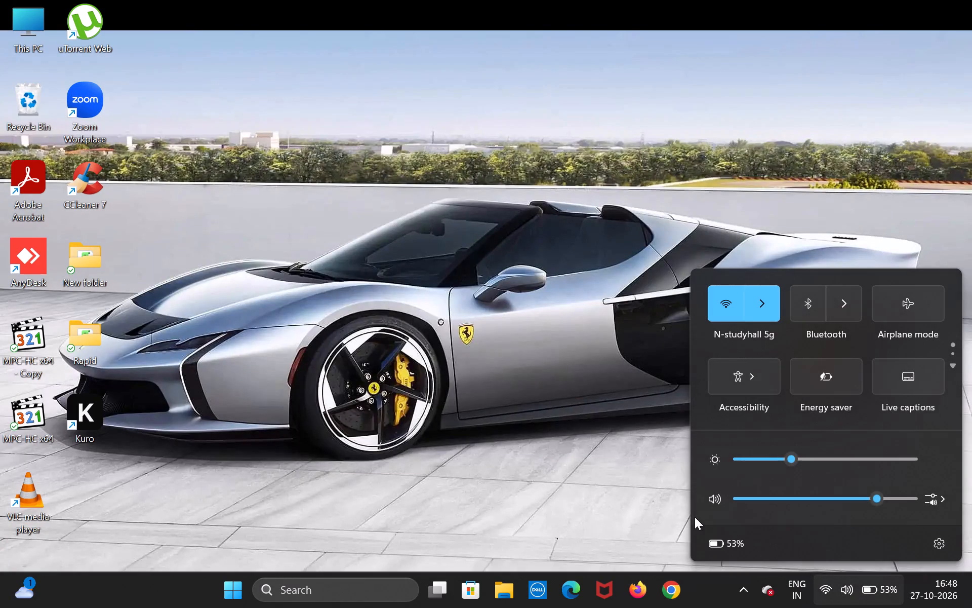
Dismiss the quick settings flyout and put the computer to sleep through the Shut Down Windows dialog.
left_click(620, 466)
right_click(620, 463)
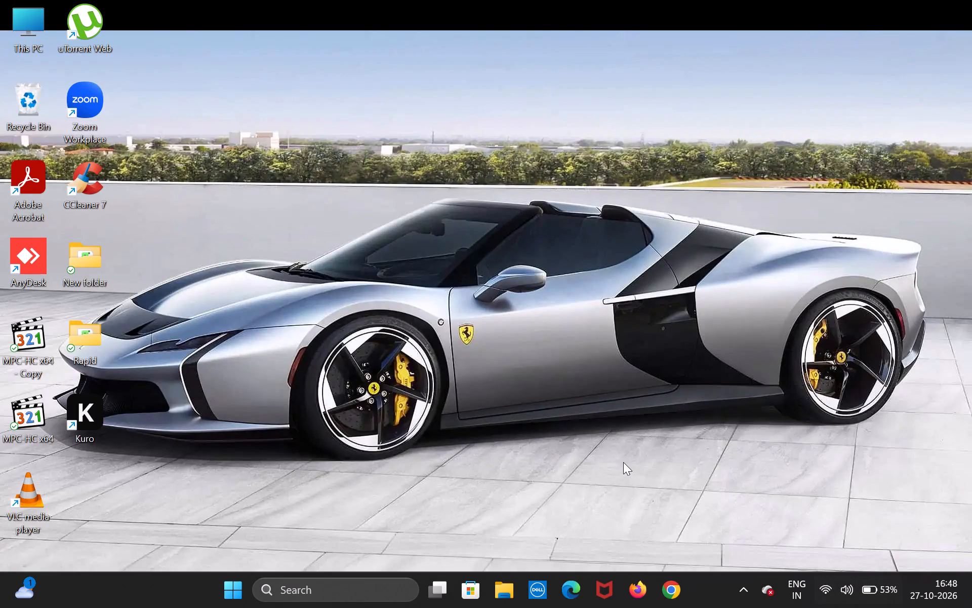
left_click(711, 278)
key("alt+F4")
key("Up")
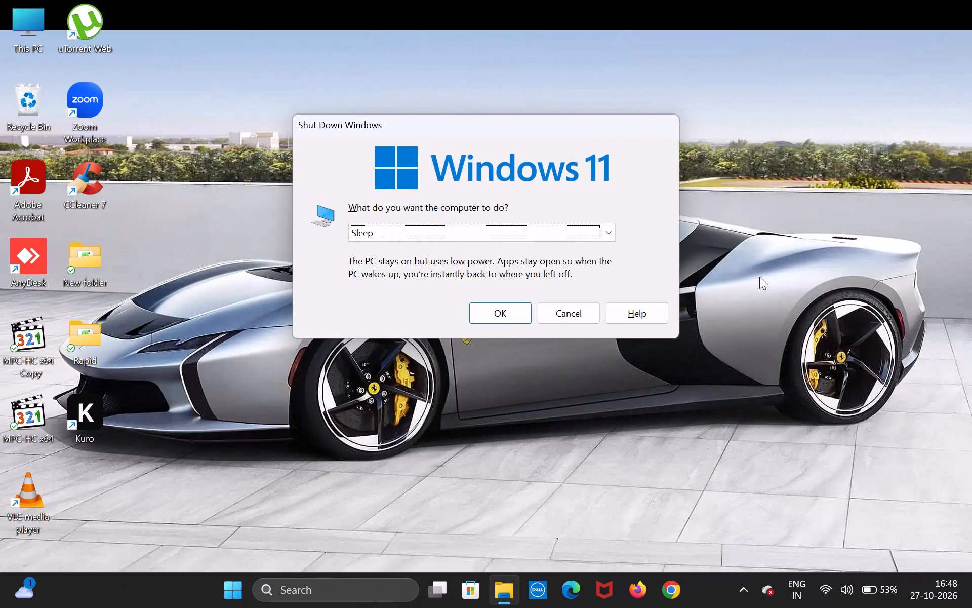
key("Return")
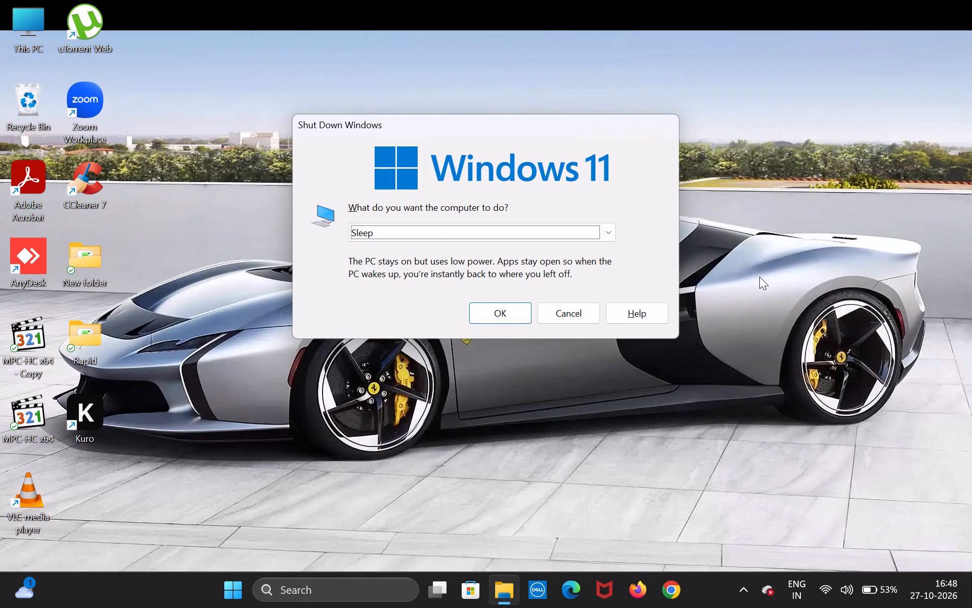